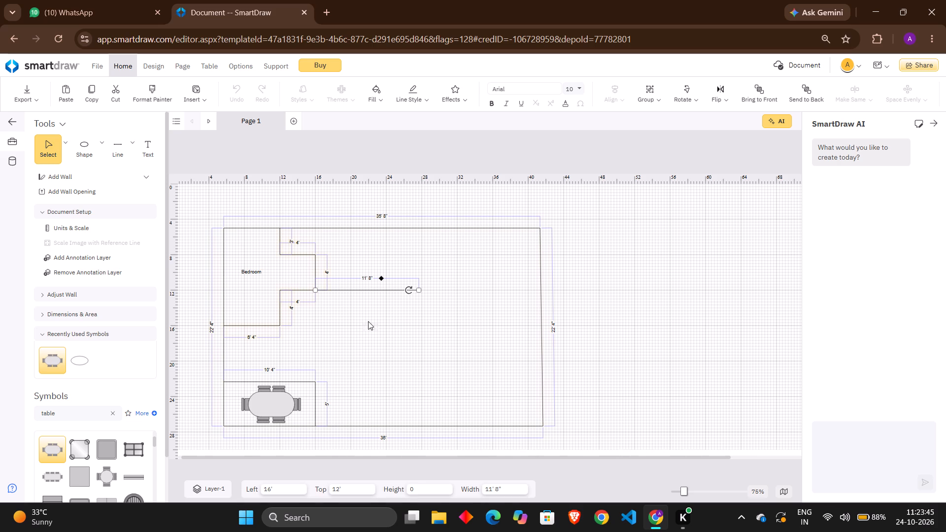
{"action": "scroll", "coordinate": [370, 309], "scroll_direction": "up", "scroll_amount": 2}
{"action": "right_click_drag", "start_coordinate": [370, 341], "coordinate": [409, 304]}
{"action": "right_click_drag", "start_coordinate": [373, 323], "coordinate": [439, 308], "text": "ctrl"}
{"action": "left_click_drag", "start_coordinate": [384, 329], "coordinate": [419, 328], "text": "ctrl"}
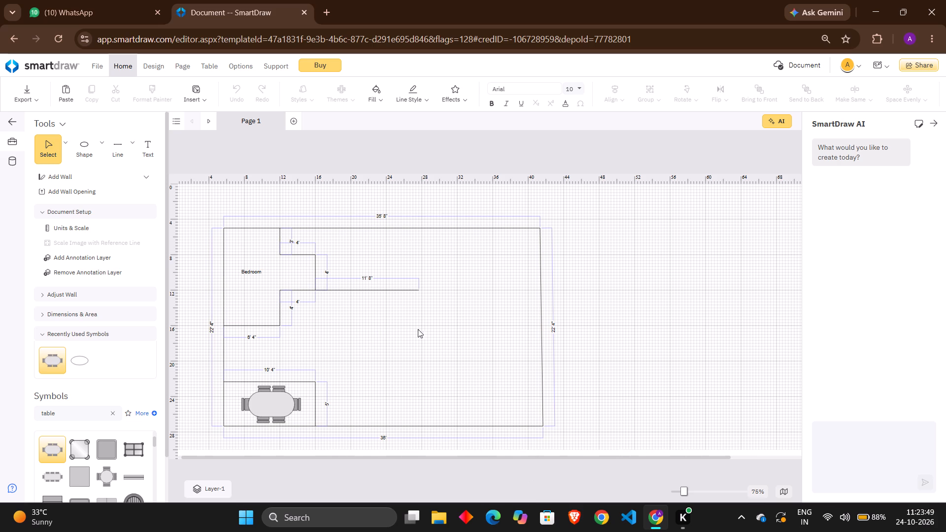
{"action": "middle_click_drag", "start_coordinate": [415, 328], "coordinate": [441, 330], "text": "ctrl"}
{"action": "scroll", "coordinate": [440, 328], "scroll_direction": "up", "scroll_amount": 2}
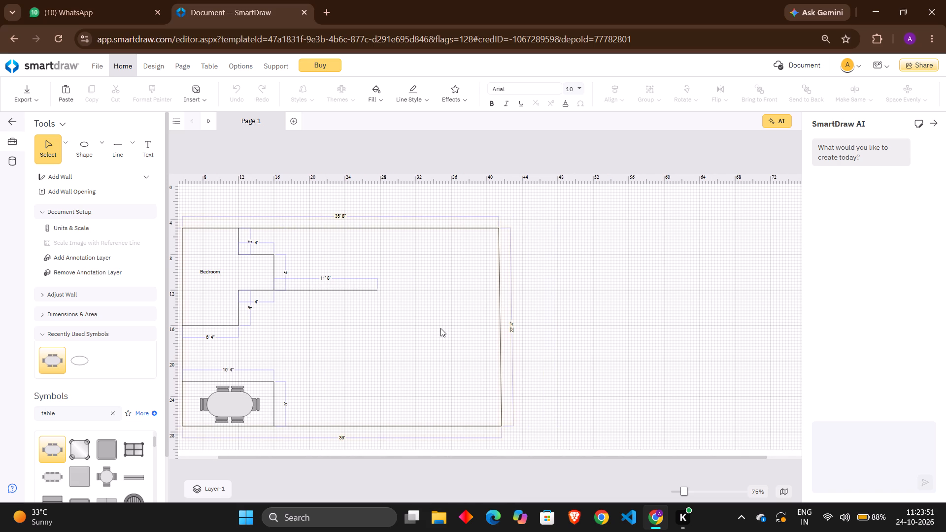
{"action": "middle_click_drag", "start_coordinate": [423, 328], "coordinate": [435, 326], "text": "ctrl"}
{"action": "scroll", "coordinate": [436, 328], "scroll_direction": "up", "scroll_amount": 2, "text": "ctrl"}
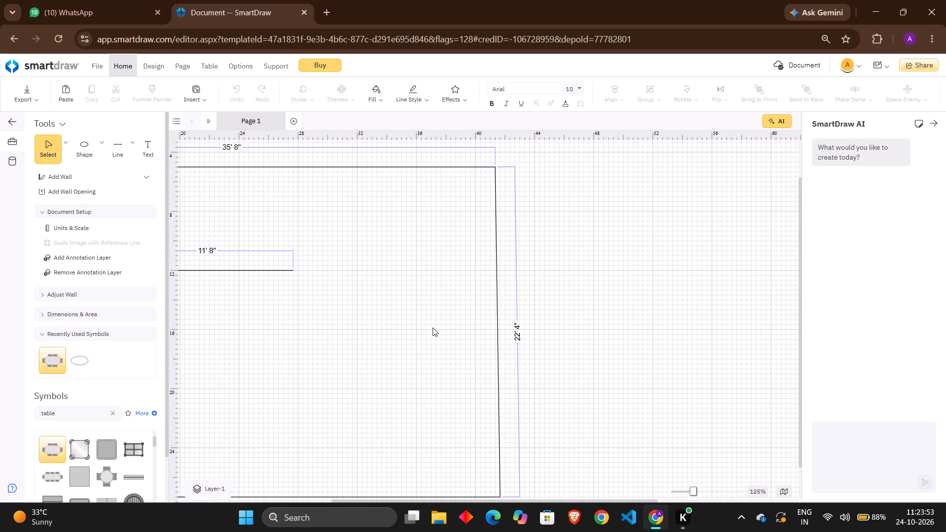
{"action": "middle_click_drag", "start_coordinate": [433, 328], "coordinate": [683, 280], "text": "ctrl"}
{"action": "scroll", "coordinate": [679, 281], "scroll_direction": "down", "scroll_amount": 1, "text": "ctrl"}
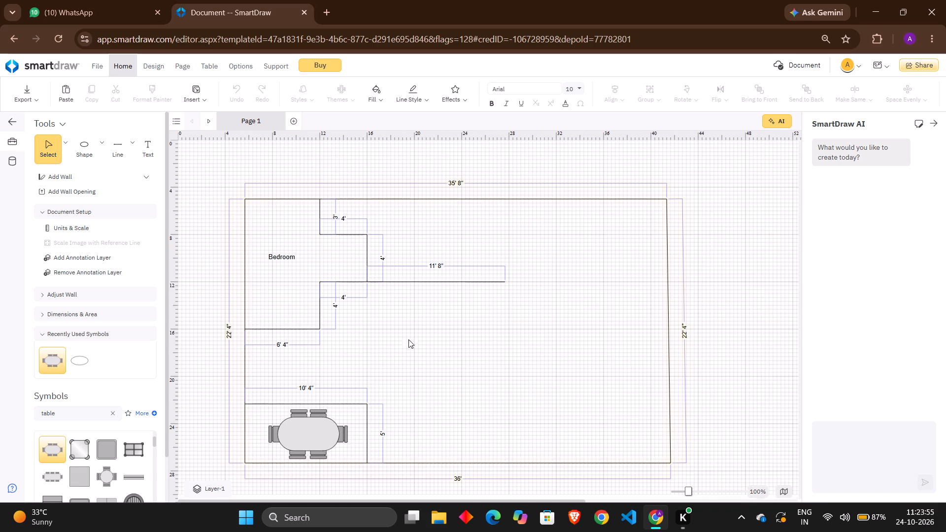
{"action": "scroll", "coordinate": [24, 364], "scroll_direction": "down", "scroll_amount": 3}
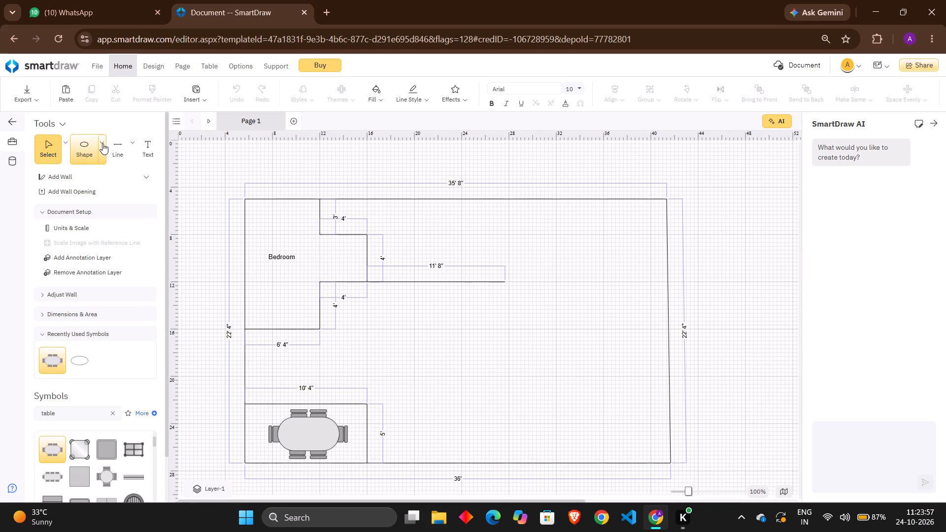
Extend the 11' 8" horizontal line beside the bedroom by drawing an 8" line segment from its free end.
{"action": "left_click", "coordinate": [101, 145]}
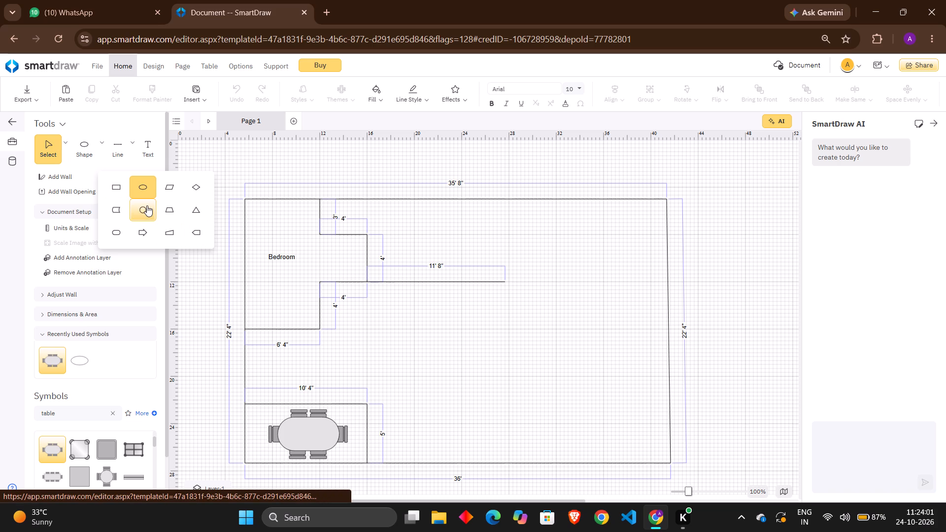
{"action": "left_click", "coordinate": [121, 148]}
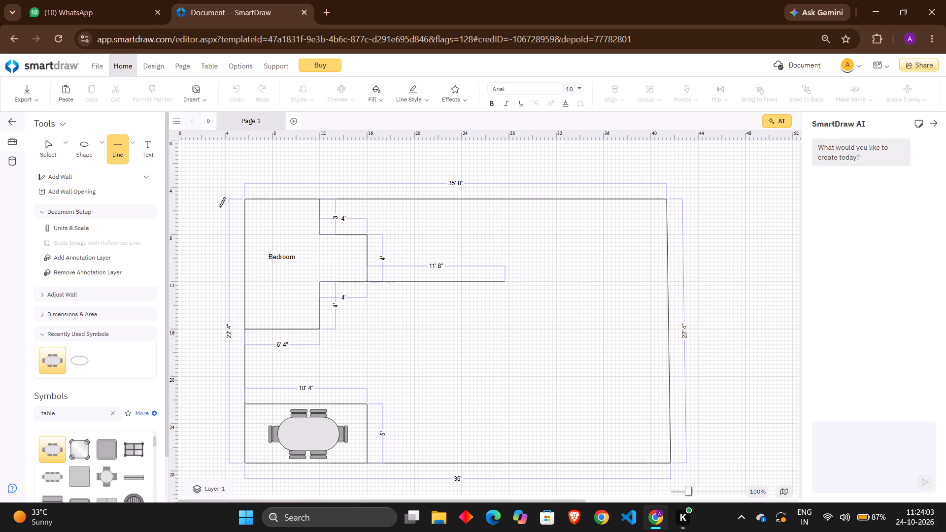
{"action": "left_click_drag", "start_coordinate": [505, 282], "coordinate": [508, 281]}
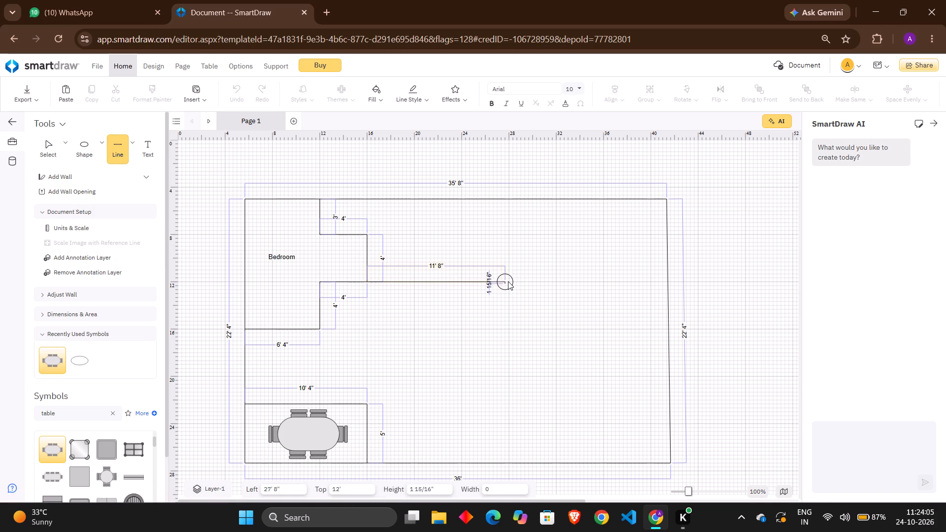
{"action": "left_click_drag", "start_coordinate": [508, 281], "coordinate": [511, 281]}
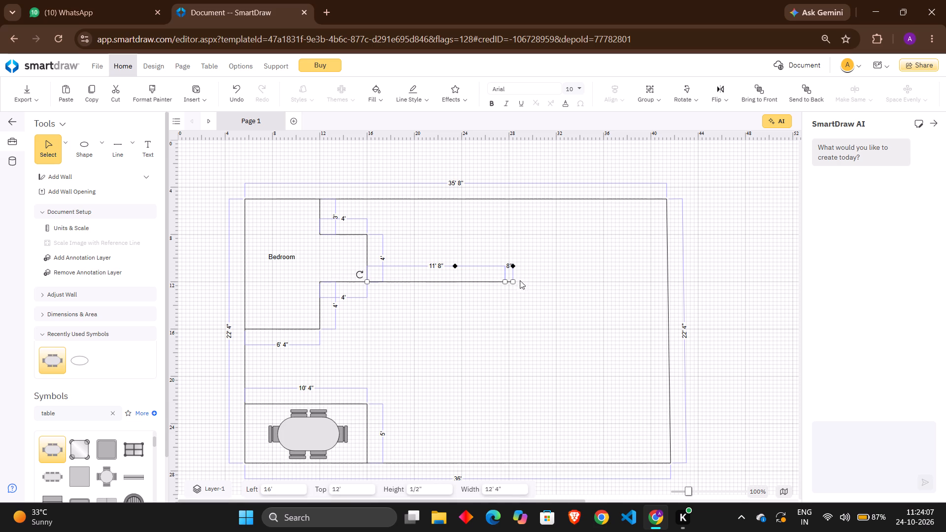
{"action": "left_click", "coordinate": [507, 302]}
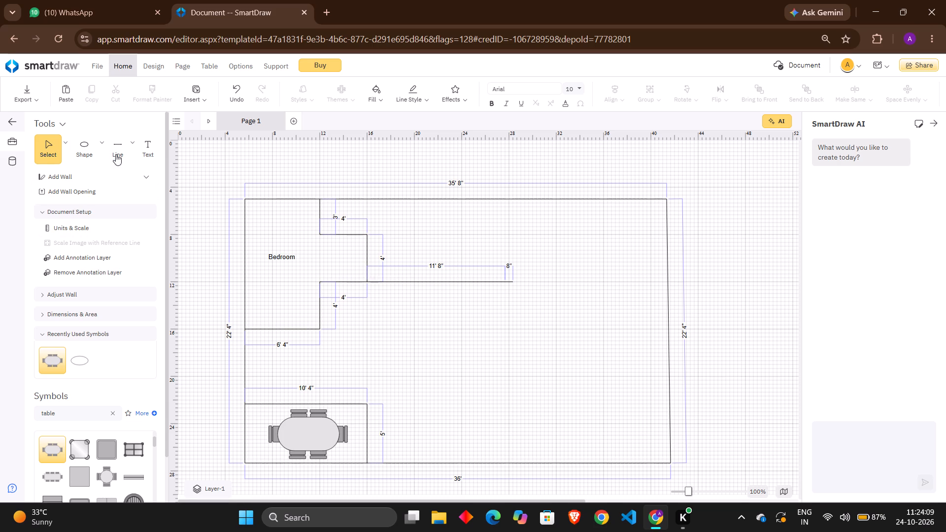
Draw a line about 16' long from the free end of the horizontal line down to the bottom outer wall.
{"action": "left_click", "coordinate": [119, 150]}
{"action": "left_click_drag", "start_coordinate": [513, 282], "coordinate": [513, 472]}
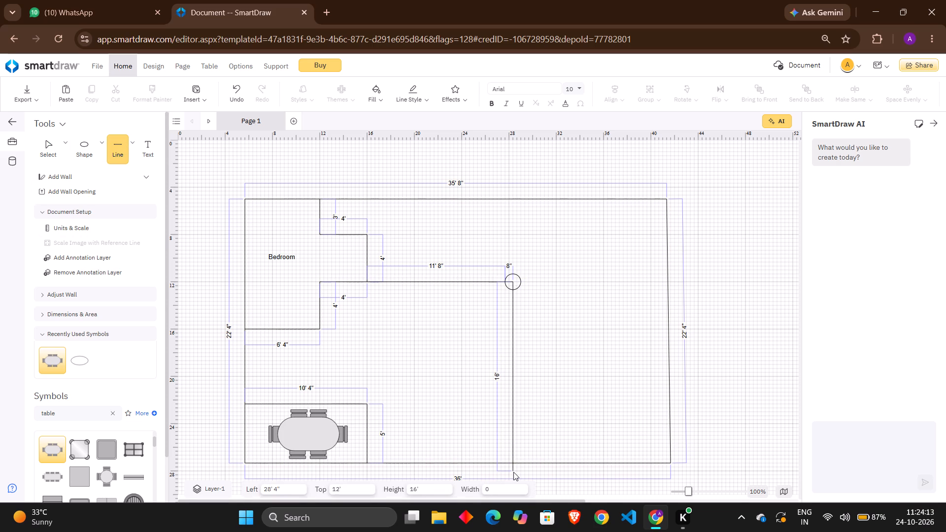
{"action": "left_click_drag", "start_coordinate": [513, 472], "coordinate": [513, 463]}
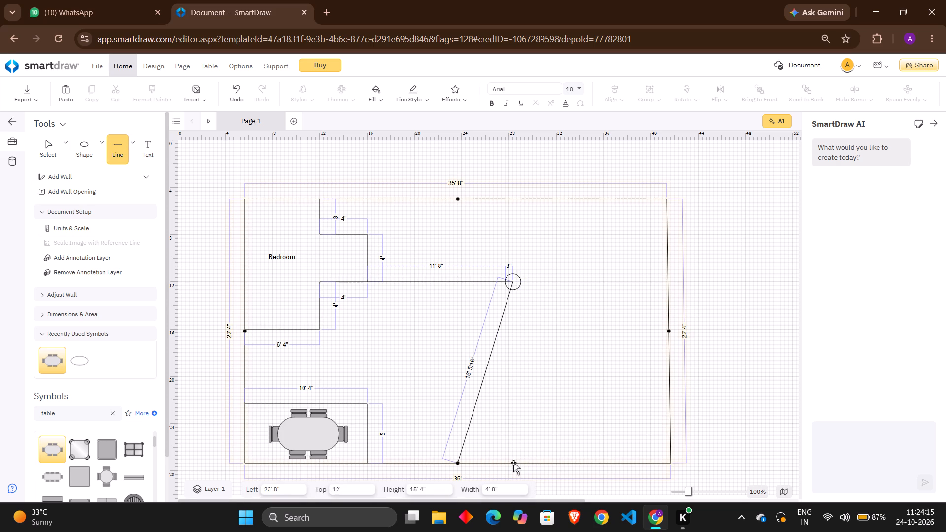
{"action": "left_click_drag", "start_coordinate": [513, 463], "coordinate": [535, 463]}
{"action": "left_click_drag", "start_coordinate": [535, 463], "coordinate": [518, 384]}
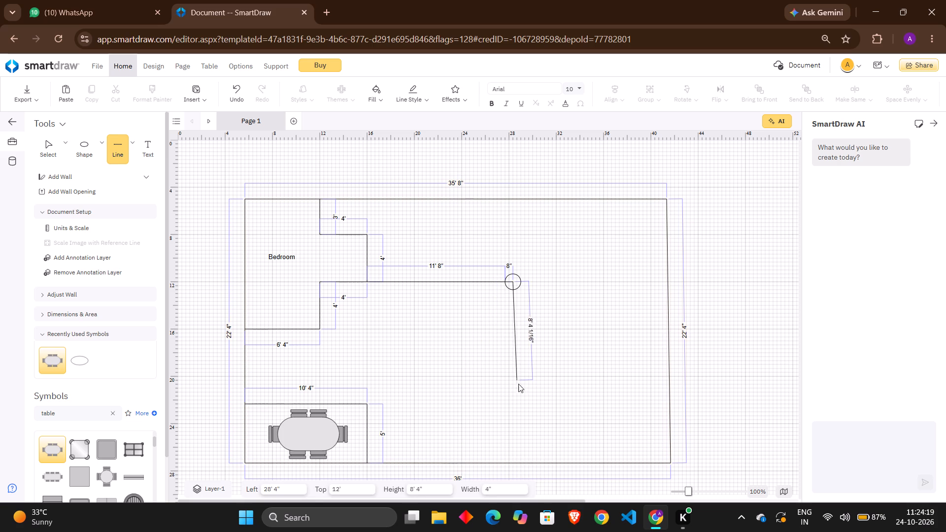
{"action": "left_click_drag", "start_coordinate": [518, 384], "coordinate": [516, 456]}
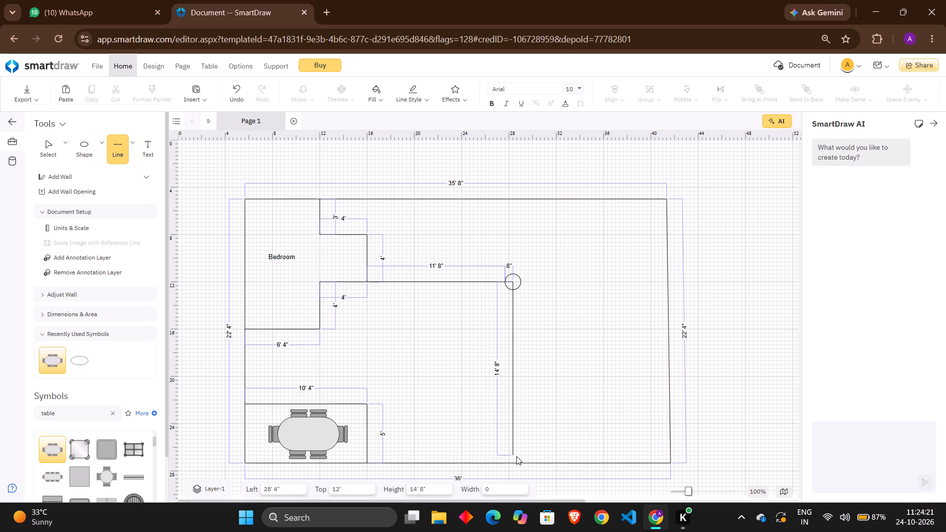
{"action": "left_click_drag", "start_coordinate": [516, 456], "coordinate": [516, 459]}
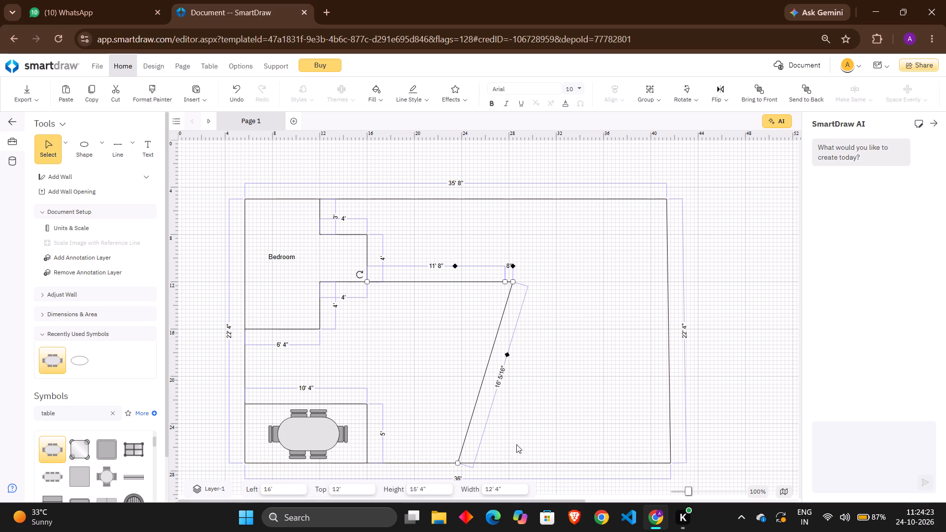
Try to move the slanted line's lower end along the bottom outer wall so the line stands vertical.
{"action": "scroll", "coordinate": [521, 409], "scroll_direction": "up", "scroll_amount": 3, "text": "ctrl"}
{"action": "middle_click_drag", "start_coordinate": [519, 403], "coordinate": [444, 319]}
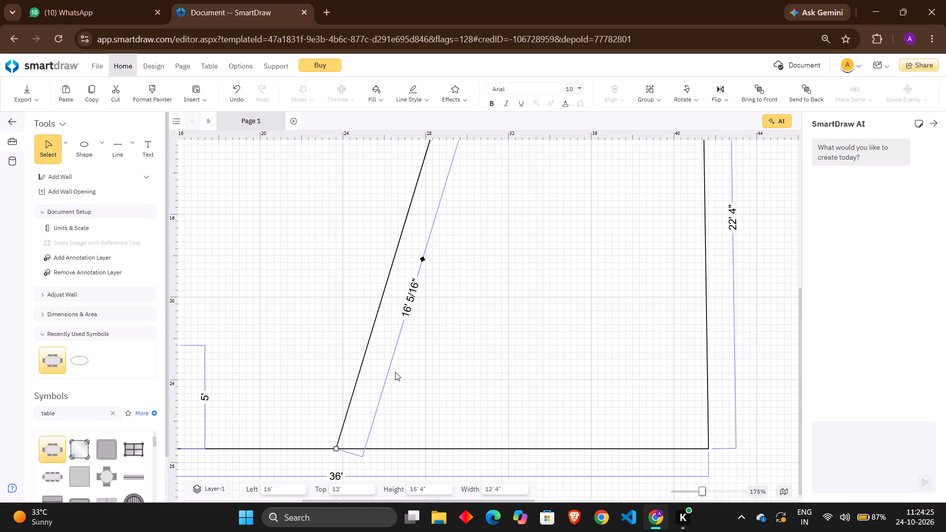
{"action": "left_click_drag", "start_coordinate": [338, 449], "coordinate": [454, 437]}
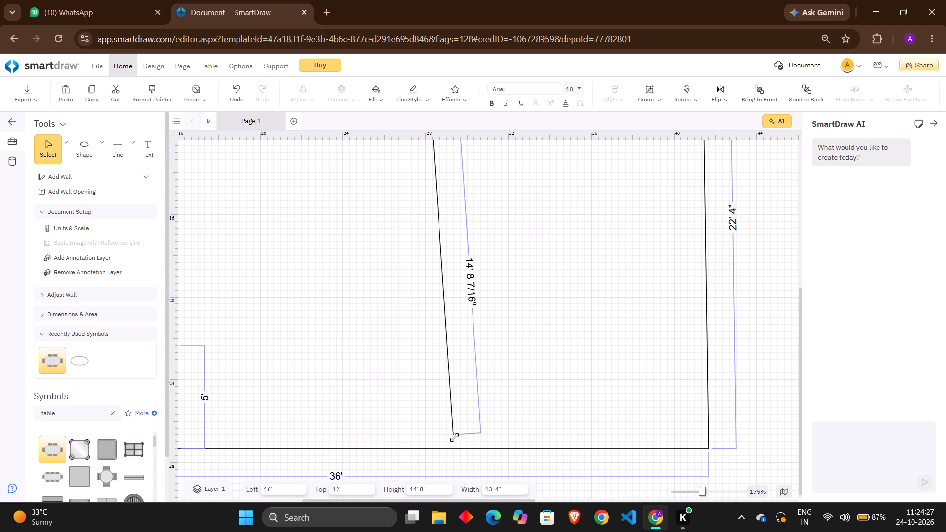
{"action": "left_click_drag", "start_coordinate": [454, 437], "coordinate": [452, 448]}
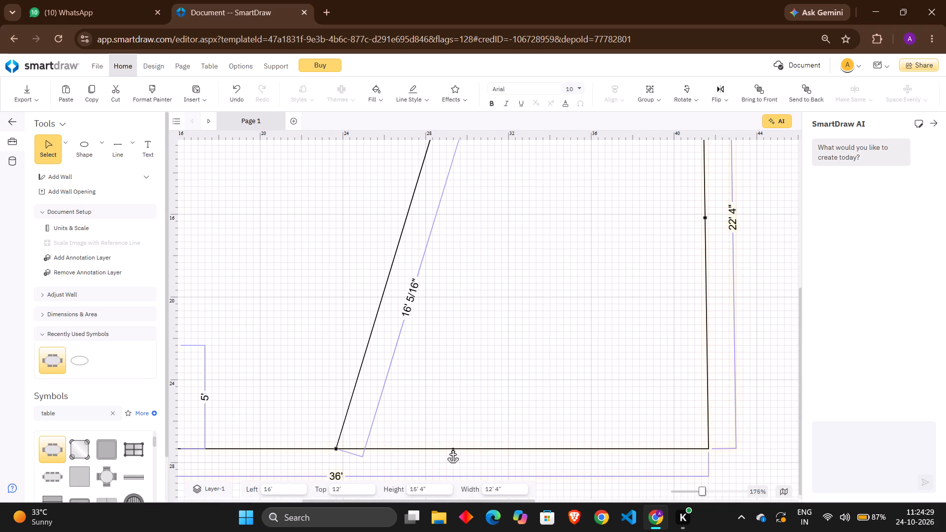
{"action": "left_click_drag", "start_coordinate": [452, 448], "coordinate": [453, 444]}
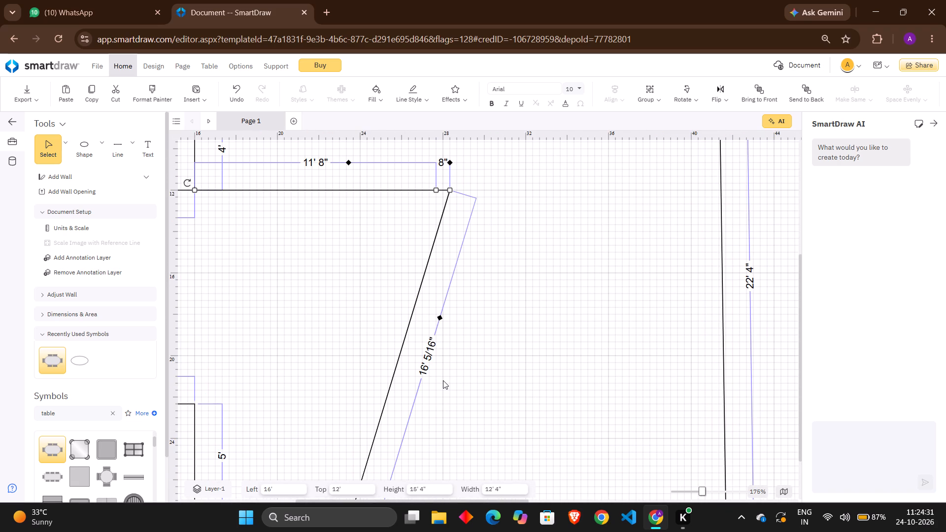
Delete the connected horizontal and slanted lines that start at the bedroom's protruding lower corner.
{"action": "key", "text": "Delete"}
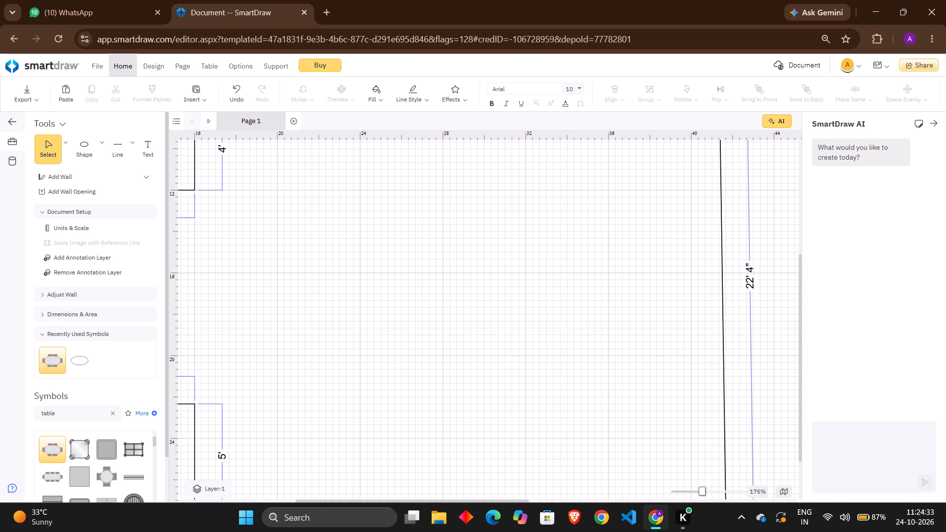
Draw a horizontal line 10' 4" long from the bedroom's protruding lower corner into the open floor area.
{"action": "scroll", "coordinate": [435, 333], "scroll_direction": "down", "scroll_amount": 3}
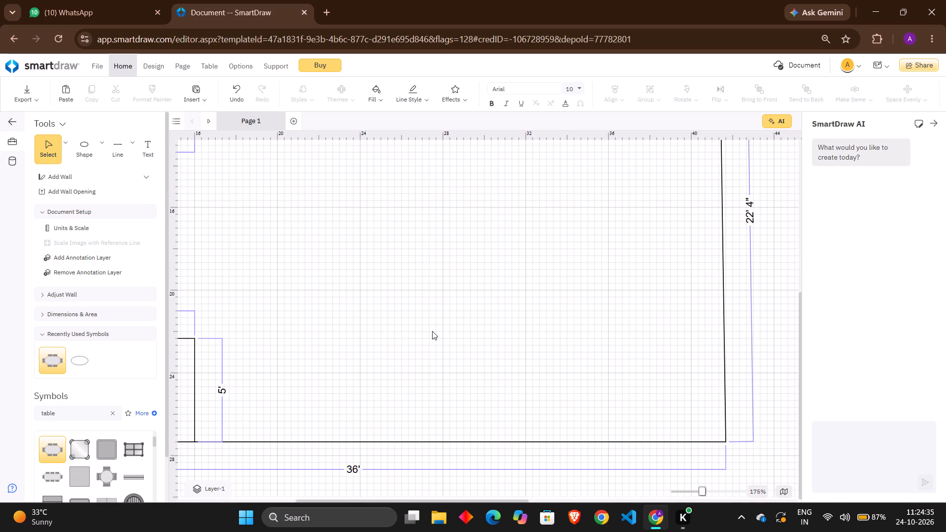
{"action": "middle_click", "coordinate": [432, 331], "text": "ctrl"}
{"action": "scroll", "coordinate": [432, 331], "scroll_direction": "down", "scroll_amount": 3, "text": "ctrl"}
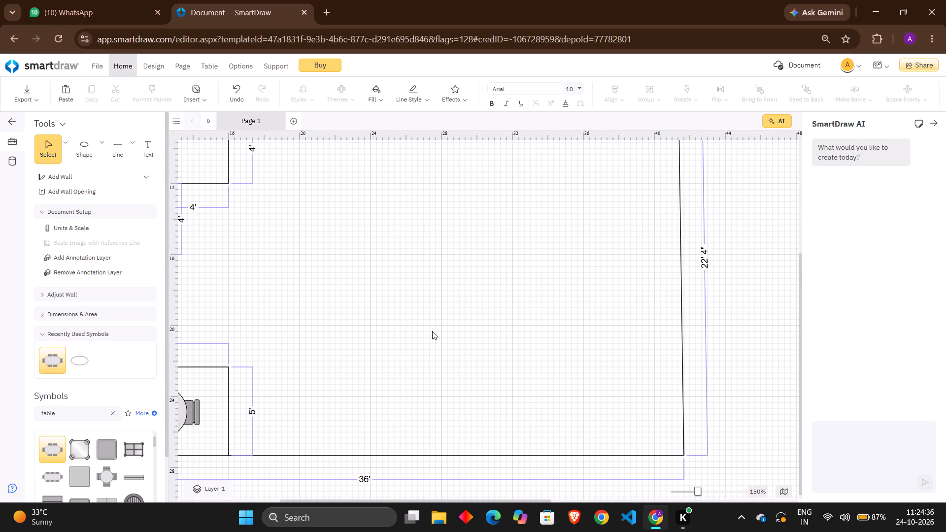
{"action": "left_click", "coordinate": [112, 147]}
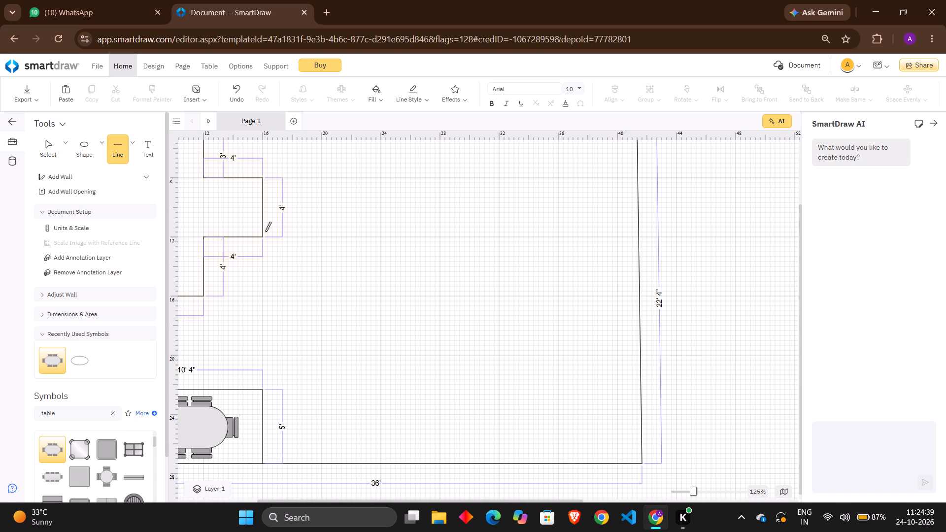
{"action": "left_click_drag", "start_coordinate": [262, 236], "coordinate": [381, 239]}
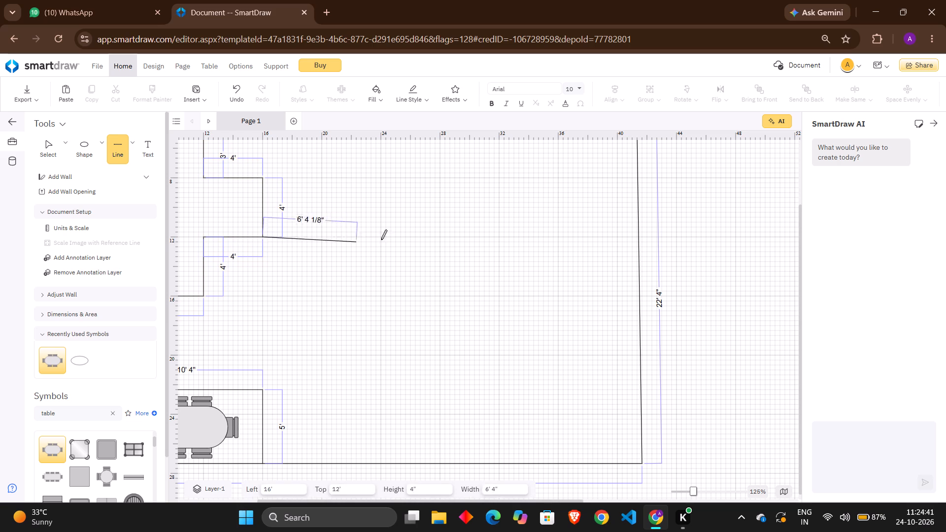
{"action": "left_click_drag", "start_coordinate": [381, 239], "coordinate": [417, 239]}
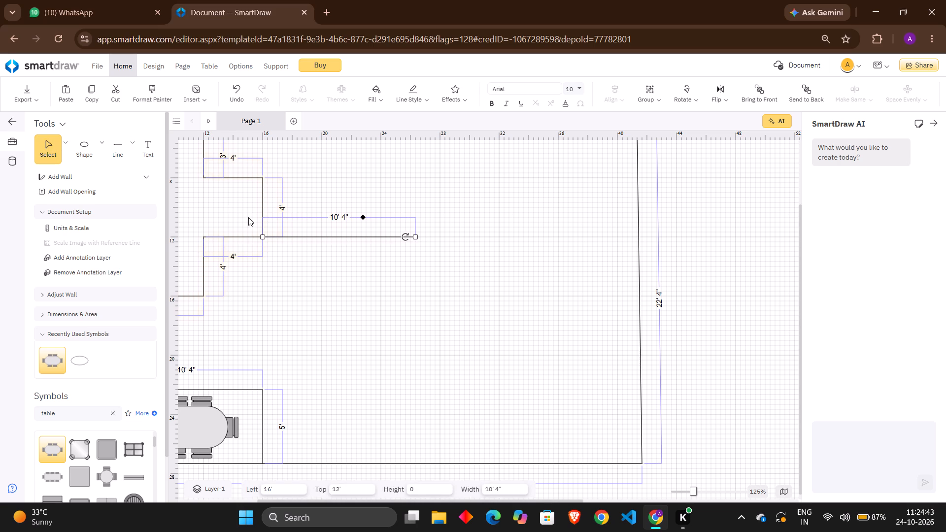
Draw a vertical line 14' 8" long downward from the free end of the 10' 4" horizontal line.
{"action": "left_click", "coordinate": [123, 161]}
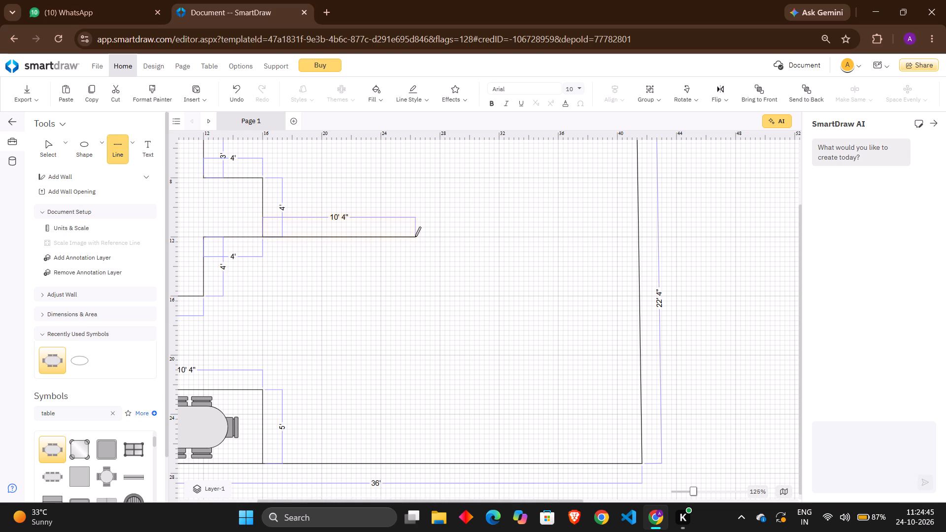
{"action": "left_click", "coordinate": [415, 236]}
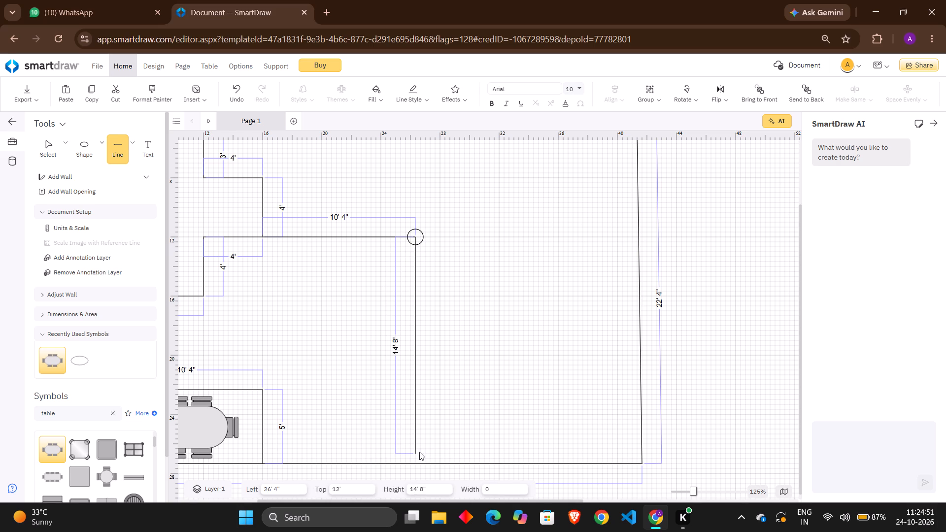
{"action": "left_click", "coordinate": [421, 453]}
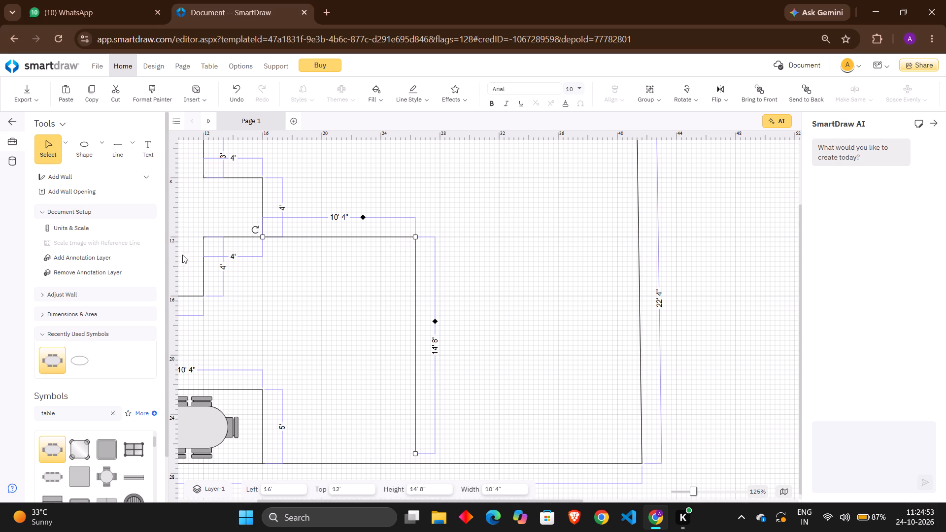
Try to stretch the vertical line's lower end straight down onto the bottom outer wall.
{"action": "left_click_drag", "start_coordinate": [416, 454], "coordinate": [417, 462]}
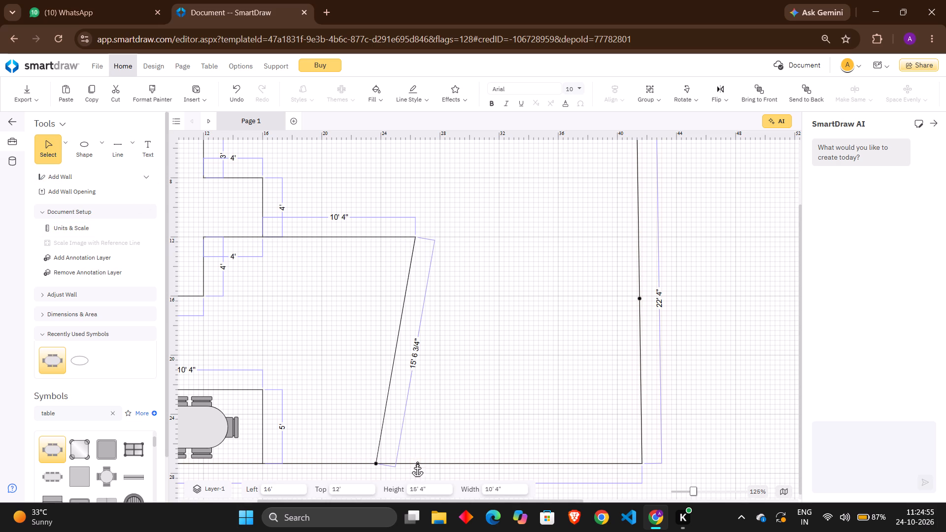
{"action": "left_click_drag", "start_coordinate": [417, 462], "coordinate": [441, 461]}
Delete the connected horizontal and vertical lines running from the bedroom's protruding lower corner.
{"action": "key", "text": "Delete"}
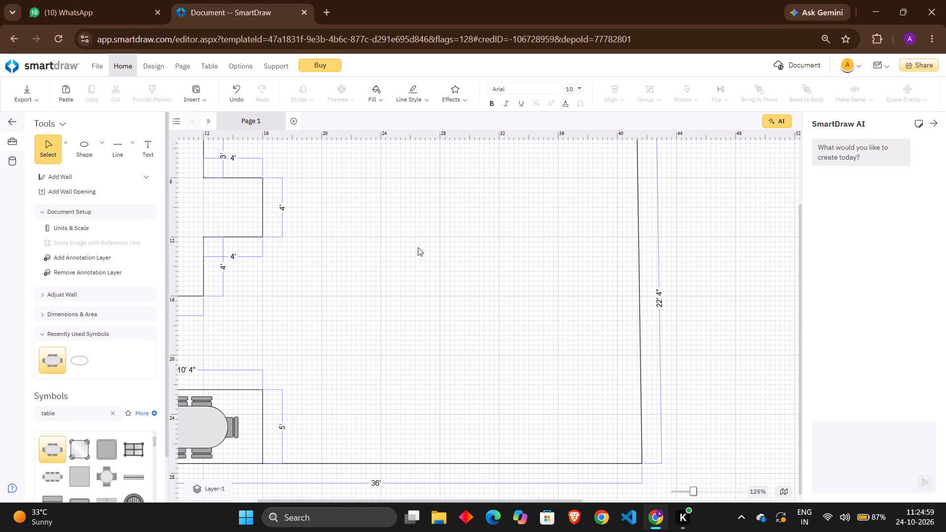
Draw a horizontal line 16' 4" long from near the bedroom's protruding lower corner toward the far side wall.
{"action": "left_click", "coordinate": [120, 153]}
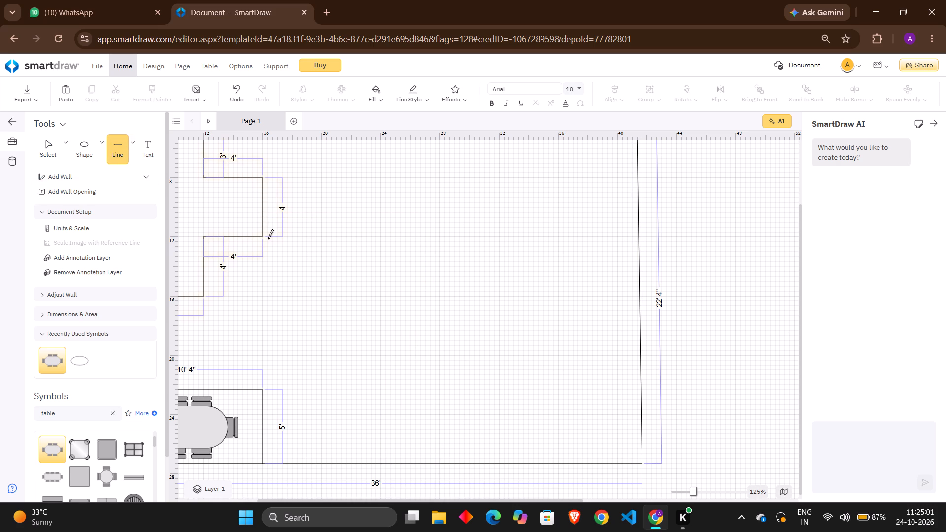
{"action": "left_click_drag", "start_coordinate": [260, 236], "coordinate": [504, 232]}
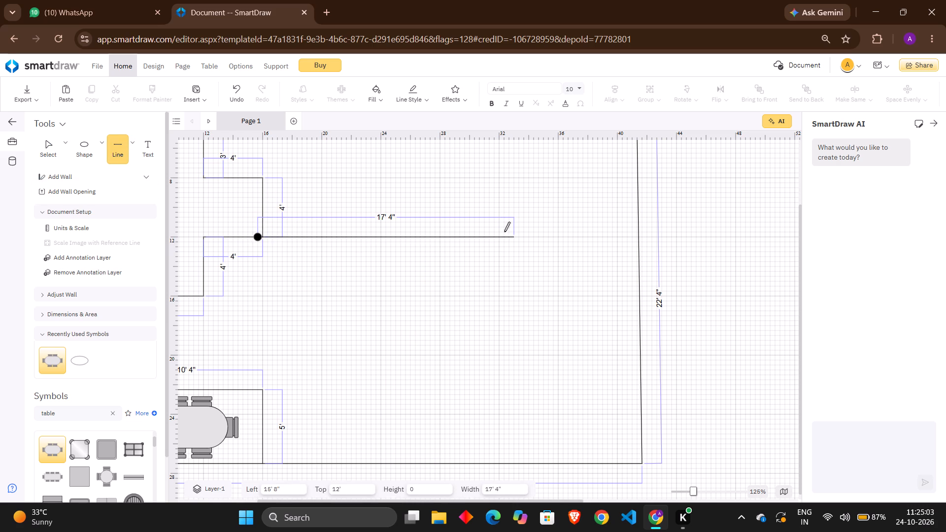
{"action": "left_click_drag", "start_coordinate": [504, 232], "coordinate": [500, 236]}
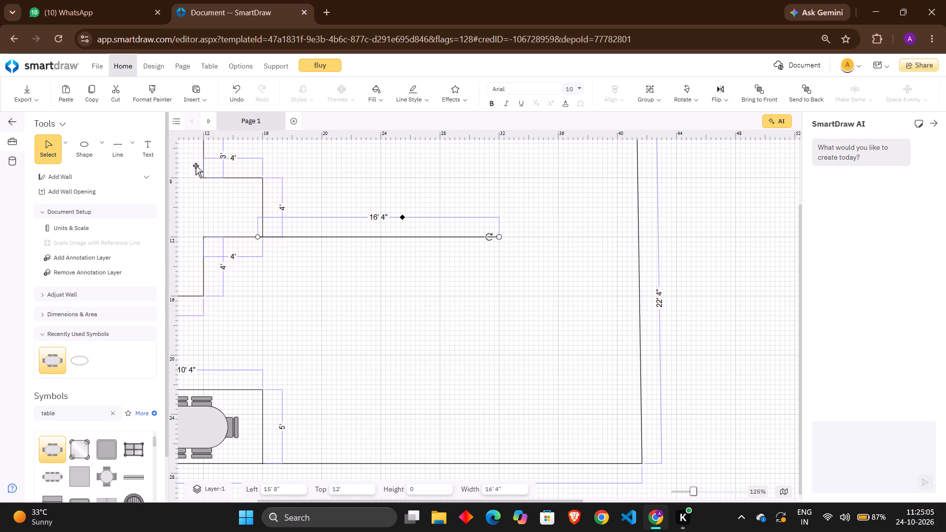
Draw a near-vertical line about 15' 4" long from the bottom outer wall up to the 16' 4" horizontal line.
{"action": "left_click", "coordinate": [119, 156]}
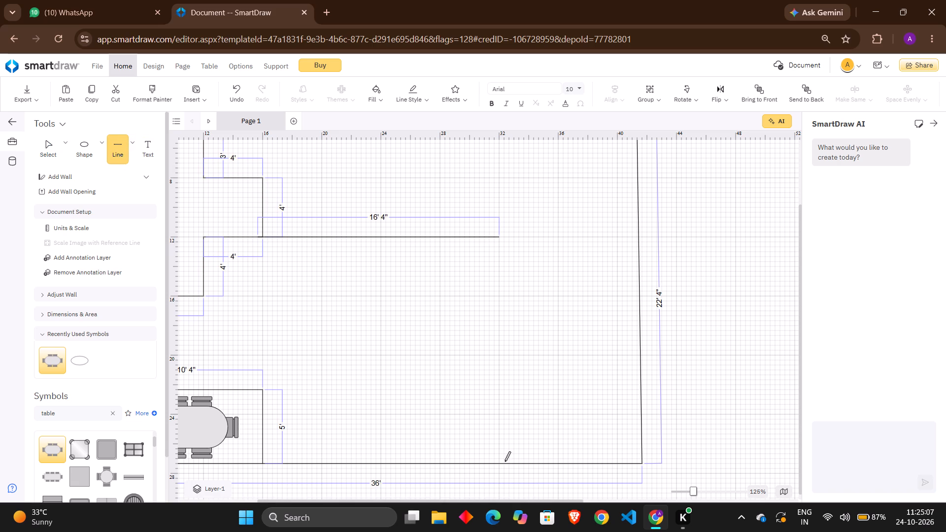
{"action": "left_click_drag", "start_coordinate": [499, 463], "coordinate": [497, 435]}
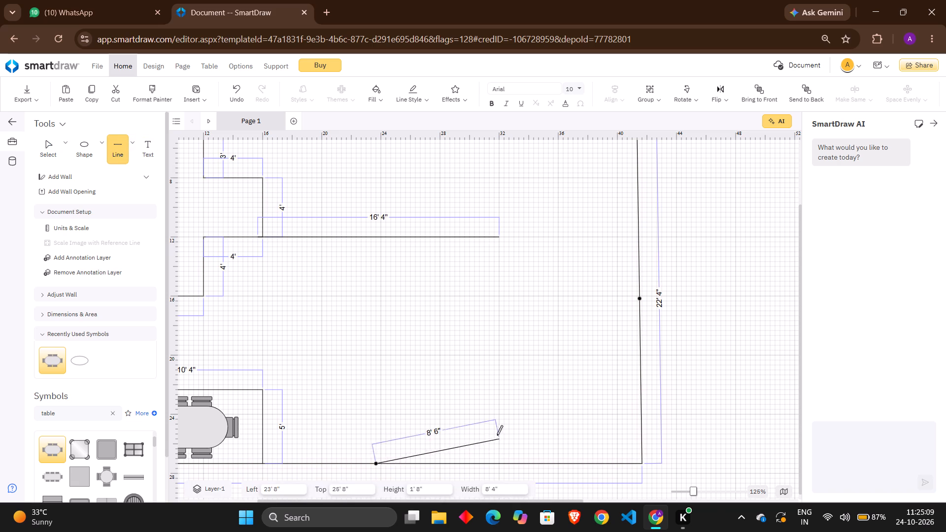
{"action": "left_click_drag", "start_coordinate": [497, 435], "coordinate": [384, 231]}
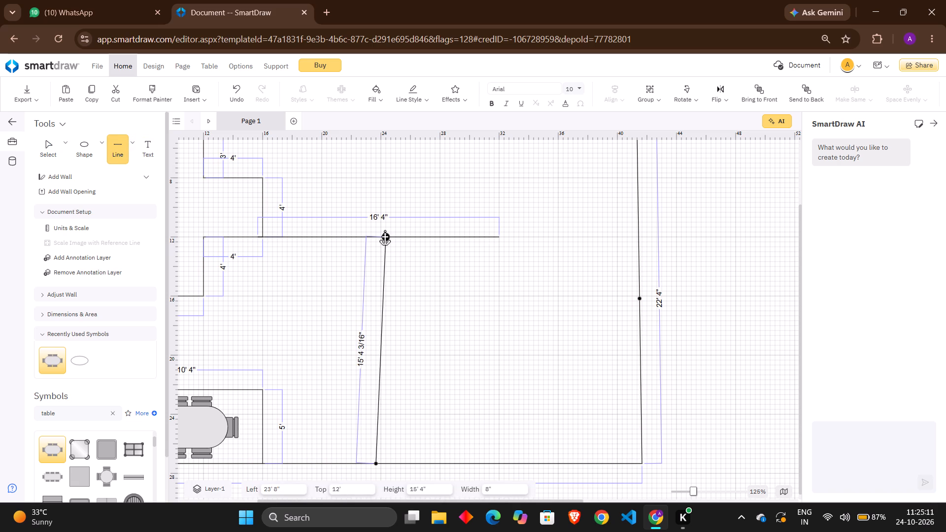
{"action": "left_click_drag", "start_coordinate": [384, 231], "coordinate": [380, 234]}
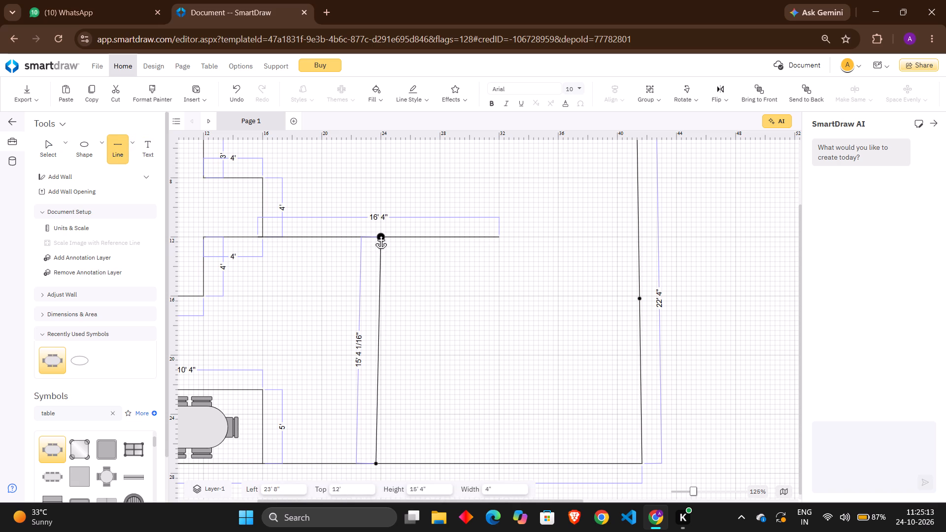
{"action": "left_click_drag", "start_coordinate": [380, 234], "coordinate": [379, 229]}
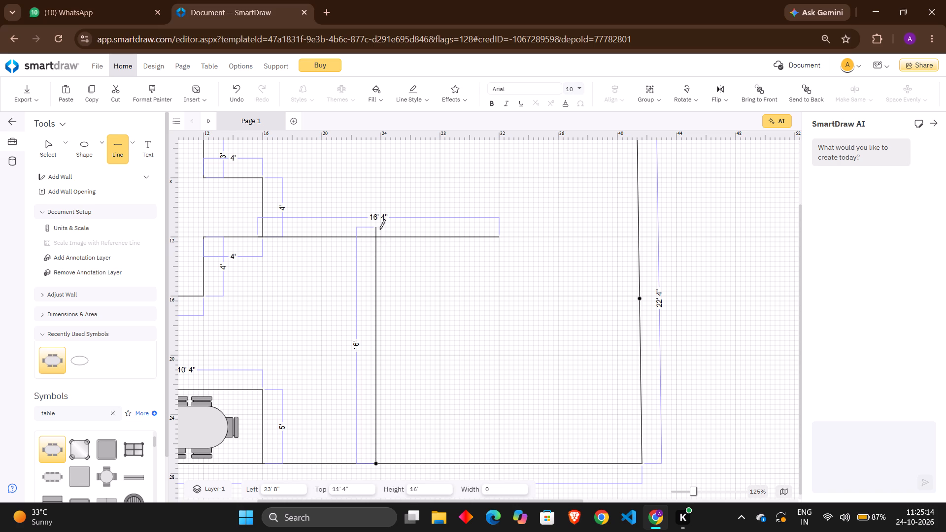
{"action": "left_click_drag", "start_coordinate": [379, 229], "coordinate": [379, 233]}
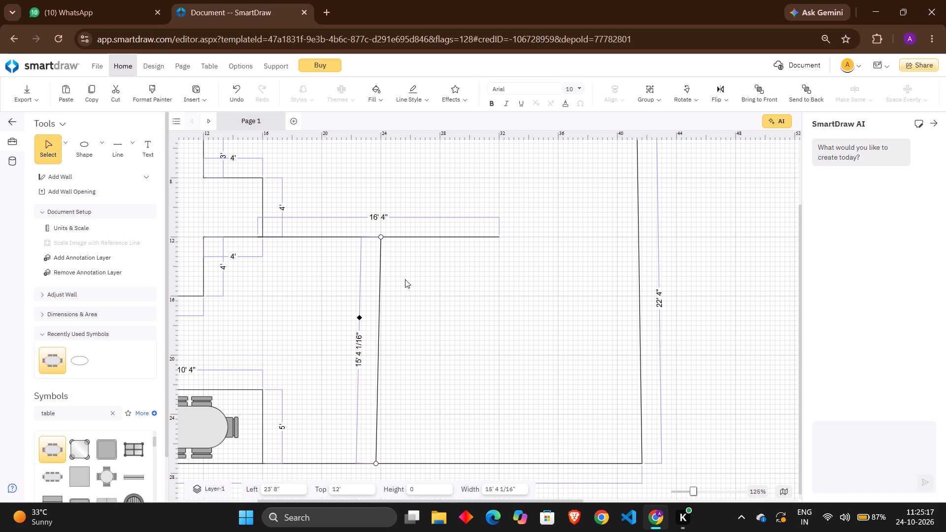
Shift the new near-vertical partition line slightly toward the bedroom, to a left position of 23'.
{"action": "scroll", "coordinate": [403, 277], "scroll_direction": "up", "scroll_amount": 2, "text": "ctrl"}
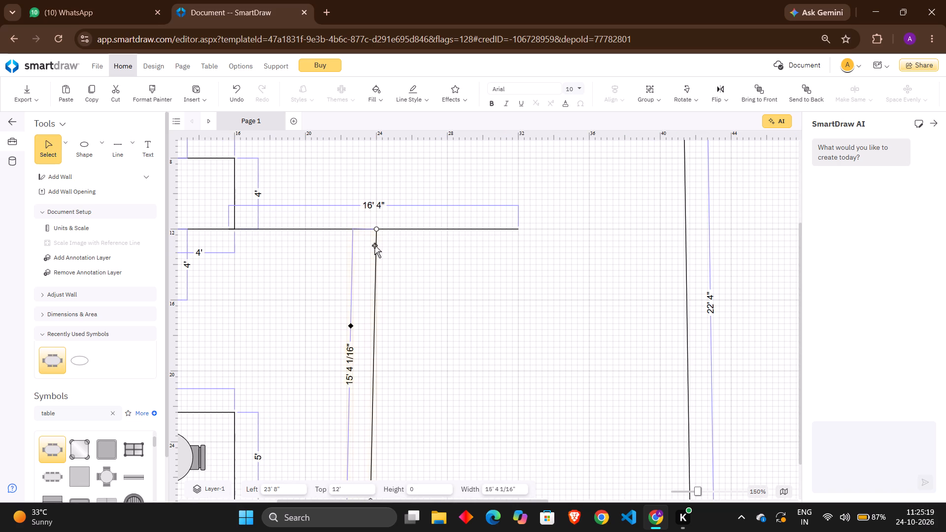
{"action": "left_click_drag", "start_coordinate": [374, 245], "coordinate": [369, 245]}
{"action": "scroll", "coordinate": [398, 275], "scroll_direction": "down", "scroll_amount": 3}
{"action": "left_click", "coordinate": [426, 387]}
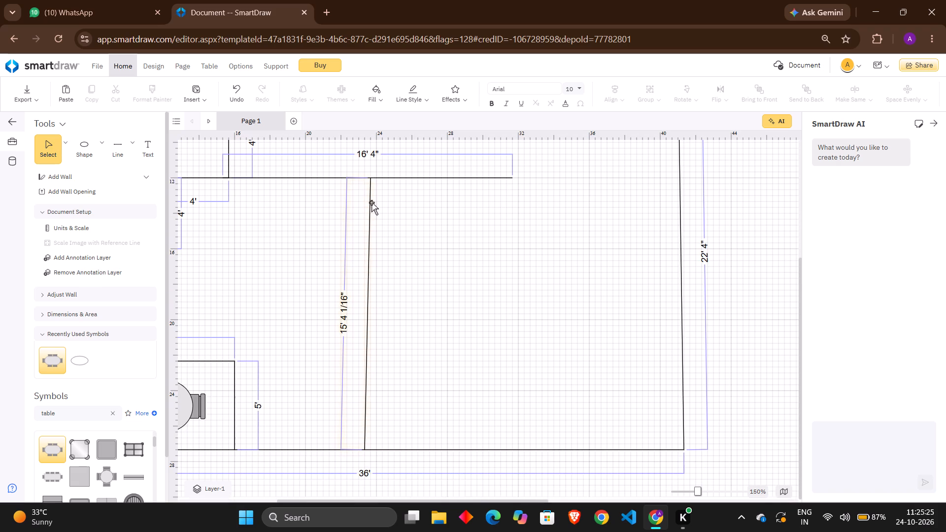
{"action": "left_click_drag", "start_coordinate": [372, 202], "coordinate": [369, 202]}
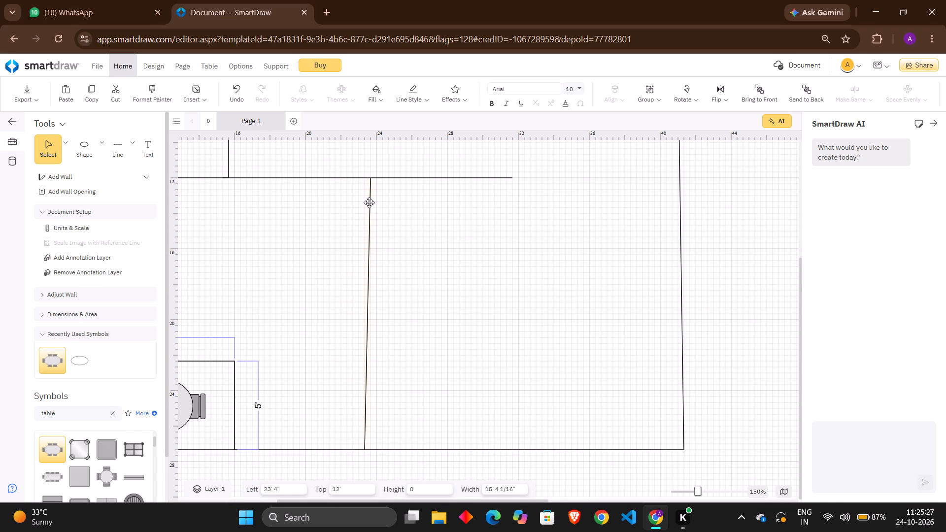
{"action": "left_click_drag", "start_coordinate": [369, 202], "coordinate": [367, 202]}
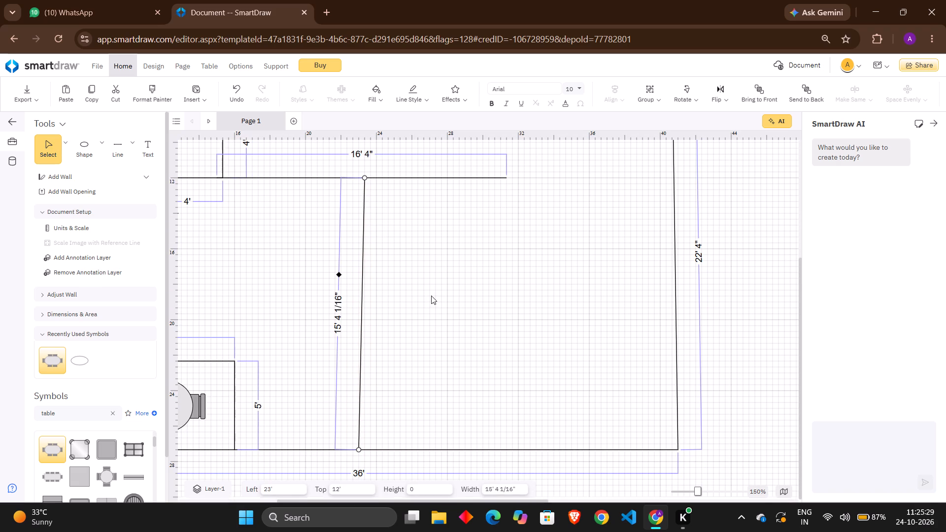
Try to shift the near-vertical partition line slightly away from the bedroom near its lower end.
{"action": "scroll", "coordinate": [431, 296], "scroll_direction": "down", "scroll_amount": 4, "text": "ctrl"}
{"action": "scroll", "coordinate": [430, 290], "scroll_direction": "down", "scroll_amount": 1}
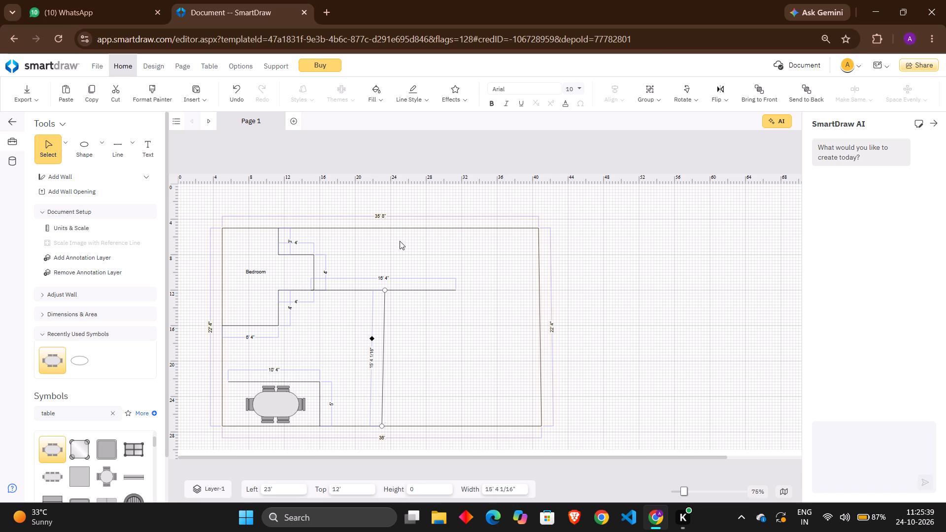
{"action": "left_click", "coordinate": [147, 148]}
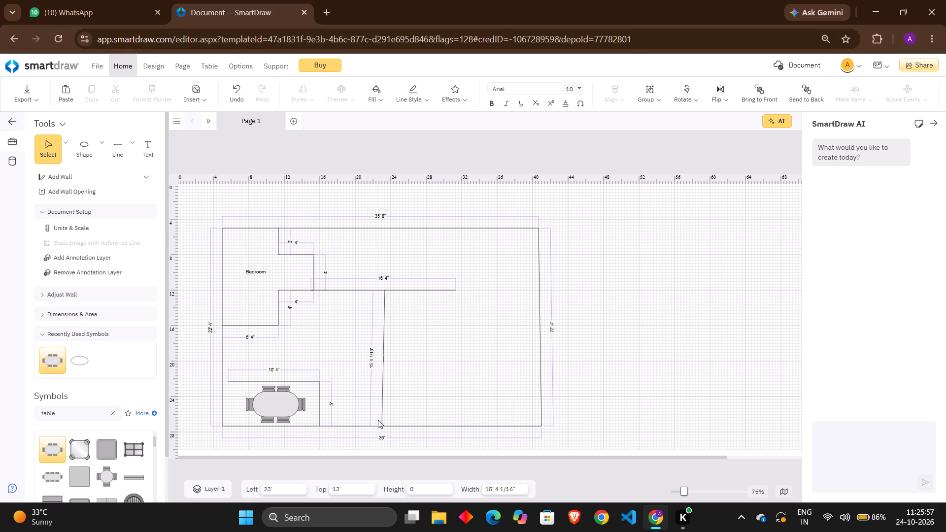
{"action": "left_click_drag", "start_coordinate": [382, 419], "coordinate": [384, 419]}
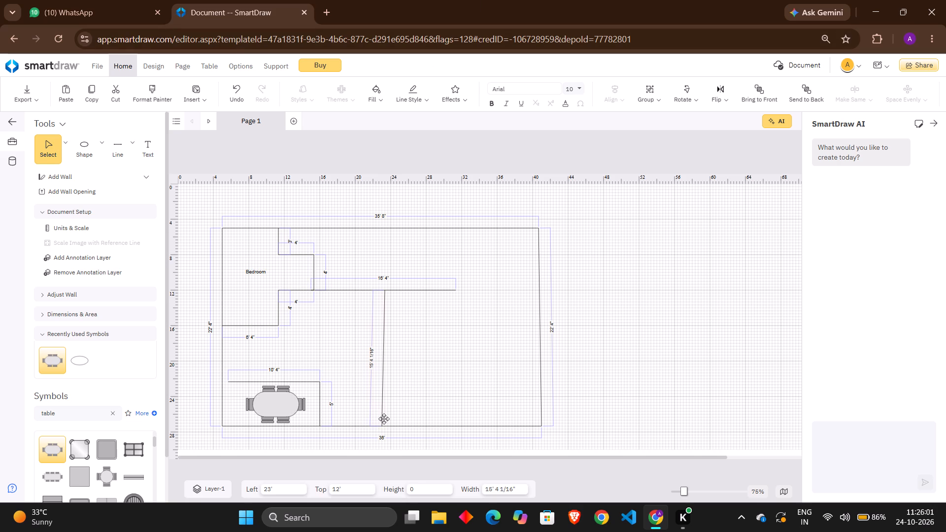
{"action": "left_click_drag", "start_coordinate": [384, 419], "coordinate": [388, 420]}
Add the text label "hall for the guest" in the open area between the bedroom and the dining table enclosure.
{"action": "left_click", "coordinate": [149, 150]}
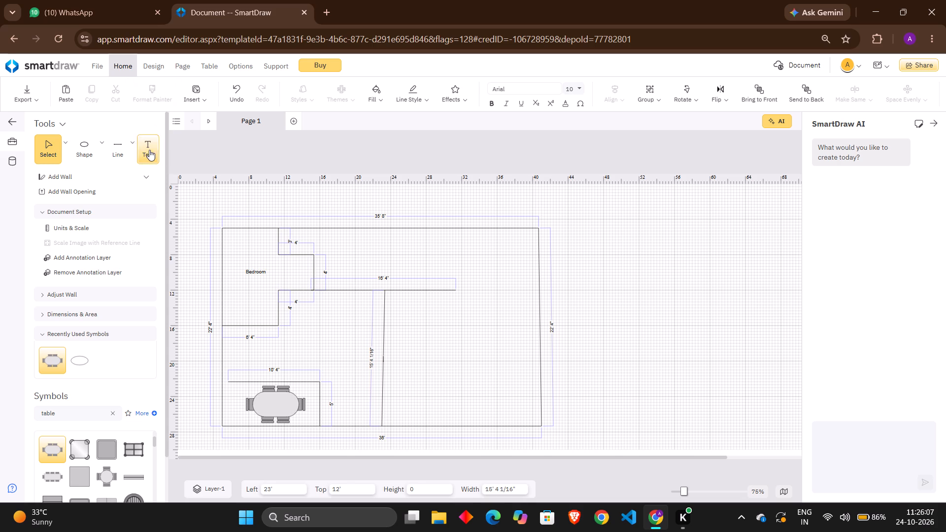
{"action": "left_click", "coordinate": [326, 349]}
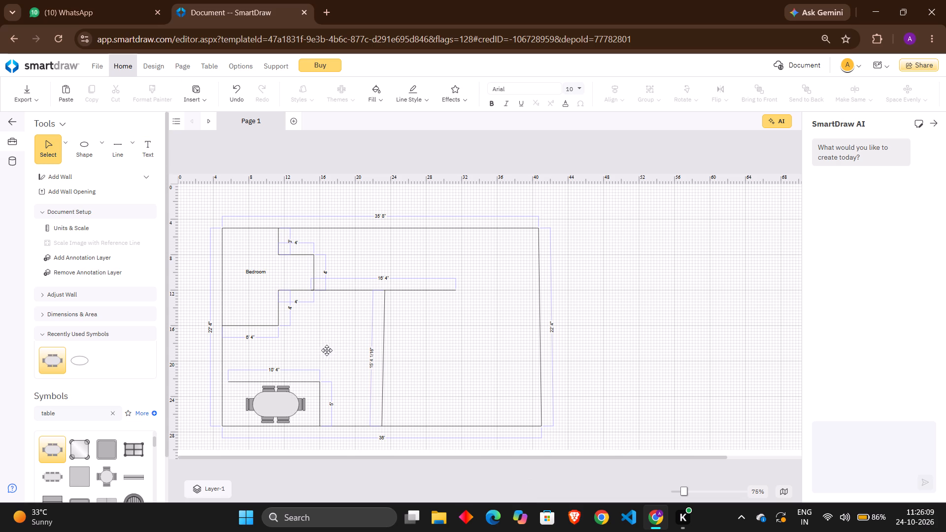
{"action": "scroll", "coordinate": [335, 342], "scroll_direction": "up", "scroll_amount": 2, "text": "ctrl"}
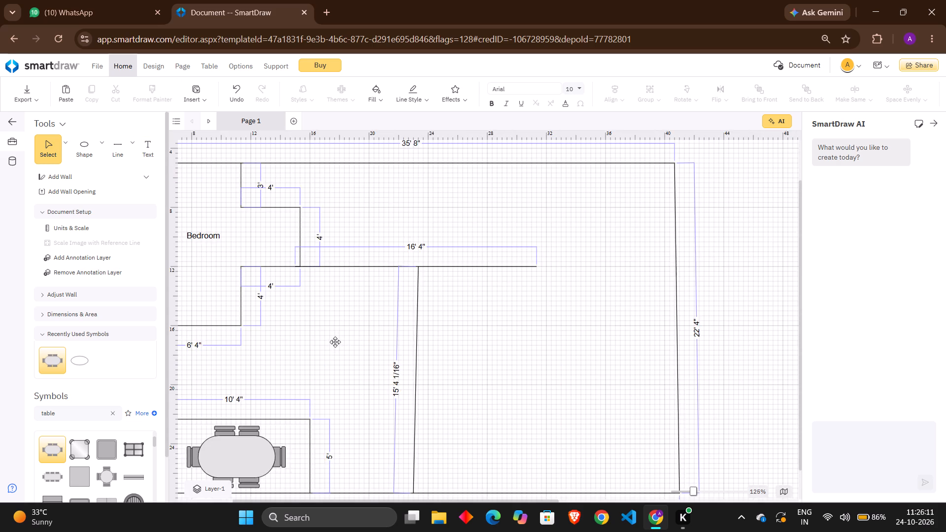
{"action": "scroll", "coordinate": [327, 353], "scroll_direction": "up", "scroll_amount": 2, "text": "ctrl"}
{"action": "right_click_drag", "start_coordinate": [316, 370], "coordinate": [337, 363]}
{"action": "middle_click_drag", "start_coordinate": [338, 364], "coordinate": [449, 339]}
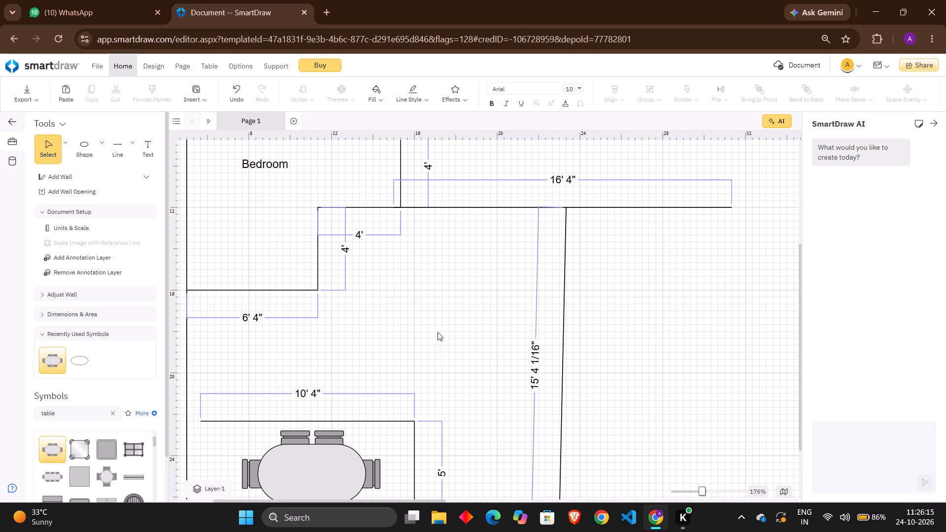
{"action": "left_click", "coordinate": [147, 156]}
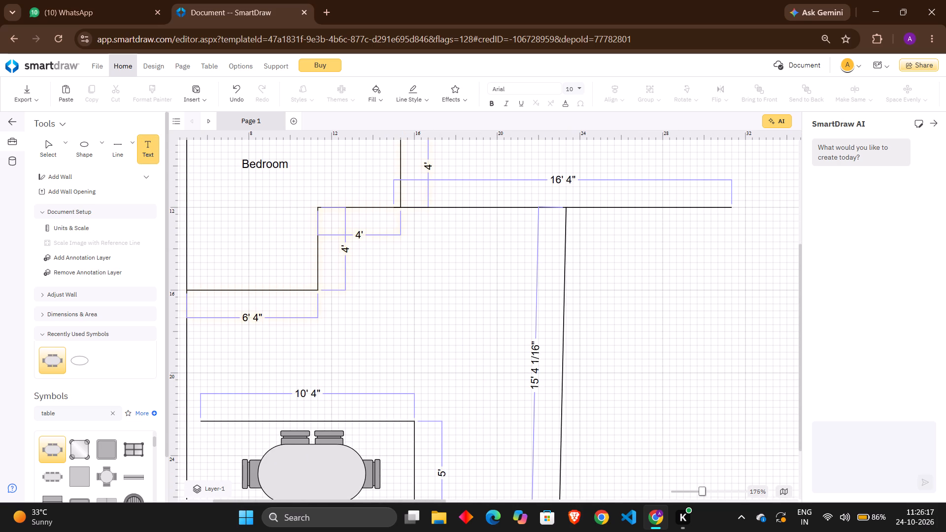
{"action": "left_click", "coordinate": [368, 348]}
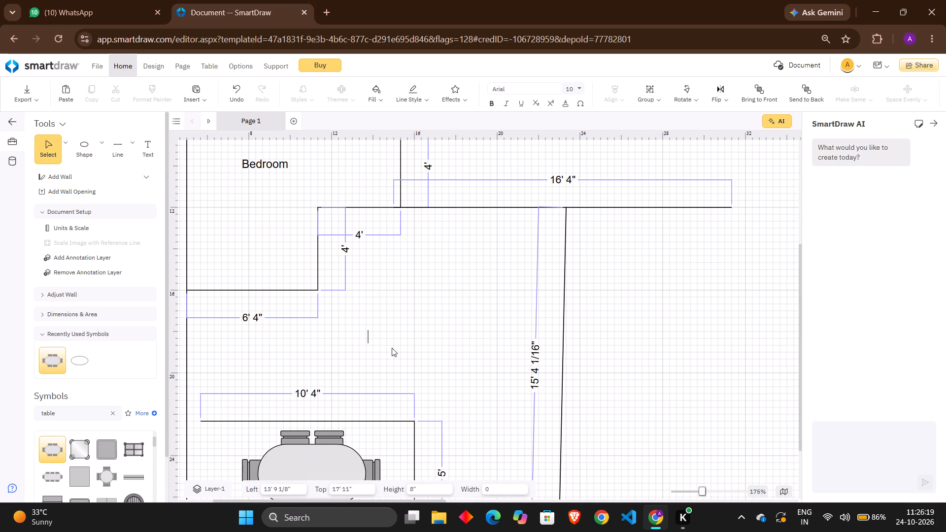
{"action": "type", "text": "hall for the"}
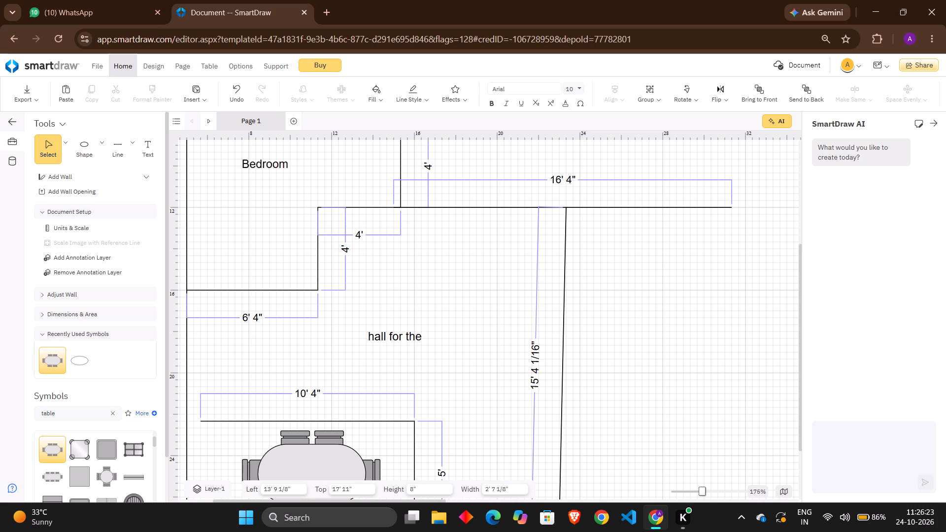
{"action": "key", "text": "space"}
{"action": "type", "text": "guest"}
Place a Wood Rectangular Coffee Table symbol in the hall, beside the start of the "hall for the guest" label.
{"action": "middle_click_drag", "start_coordinate": [643, 282], "coordinate": [622, 289]}
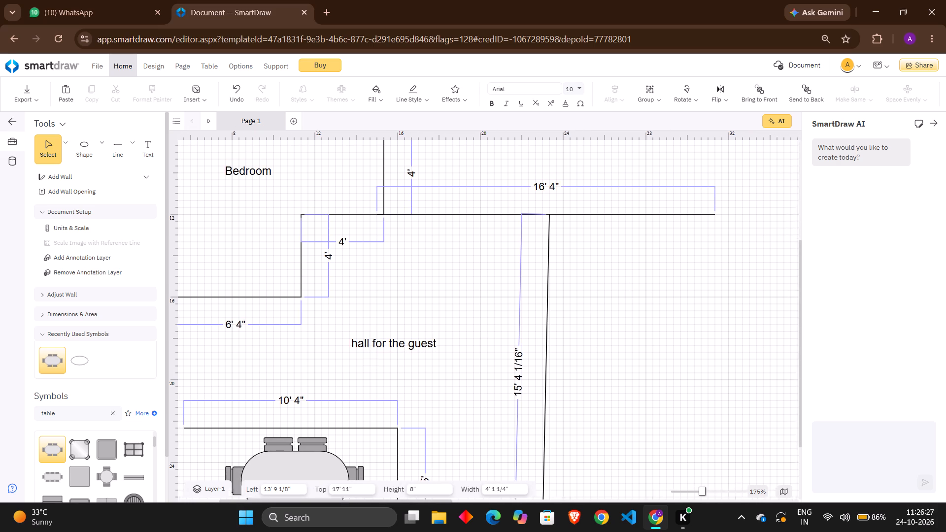
{"action": "middle_click_drag", "start_coordinate": [622, 289], "coordinate": [560, 289]}
{"action": "scroll", "coordinate": [560, 289], "scroll_direction": "down", "scroll_amount": 6, "text": "ctrl"}
{"action": "middle_click_drag", "start_coordinate": [556, 317], "coordinate": [526, 286]}
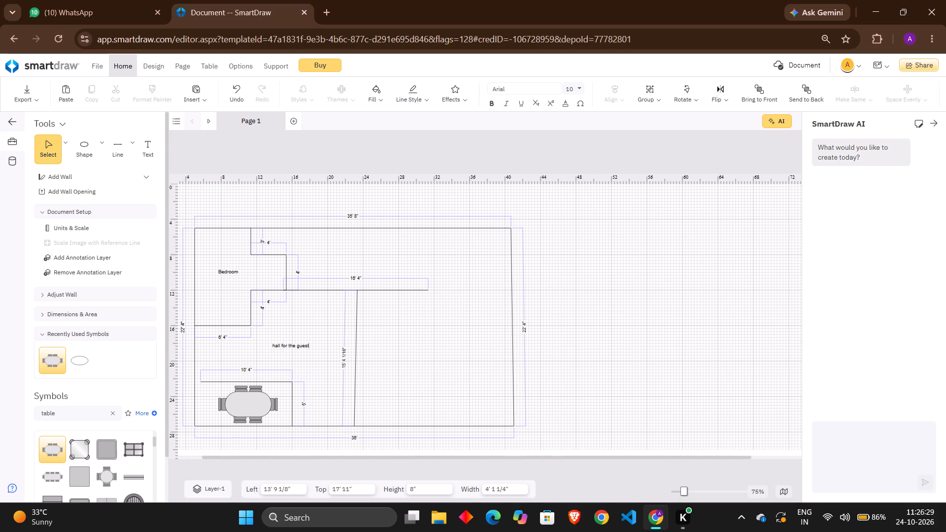
{"action": "middle_click_drag", "start_coordinate": [526, 286], "coordinate": [526, 286]}
{"action": "scroll", "coordinate": [368, 374], "scroll_direction": "up", "scroll_amount": 2, "text": "ctrl"}
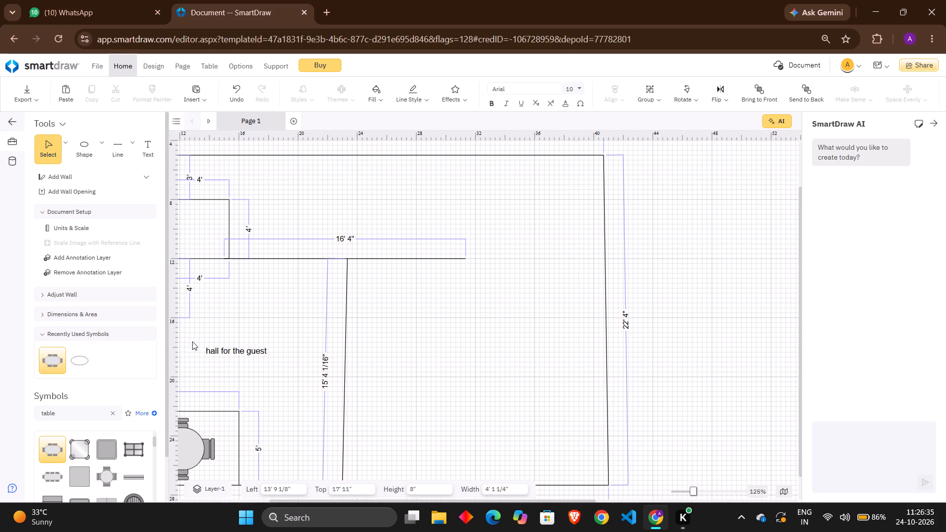
{"action": "scroll", "coordinate": [118, 353], "scroll_direction": "down", "scroll_amount": 2}
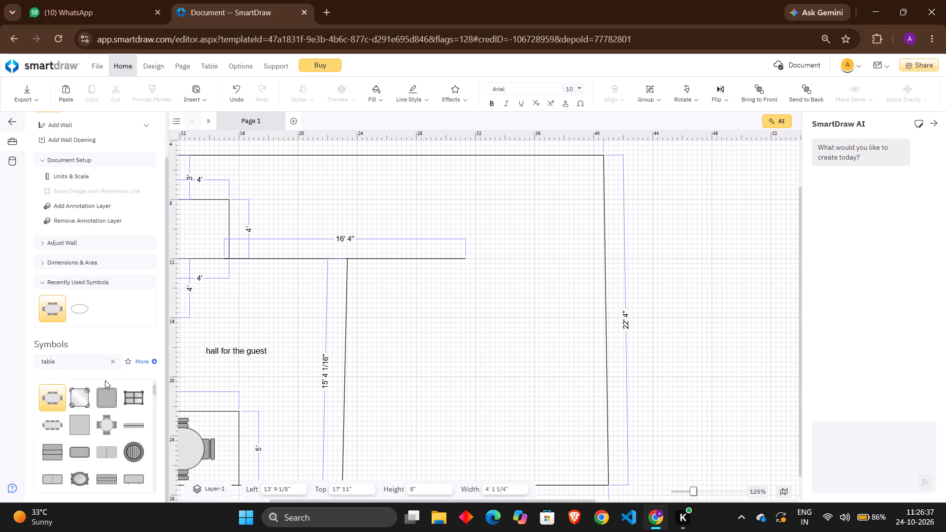
{"action": "left_click", "coordinate": [83, 452]}
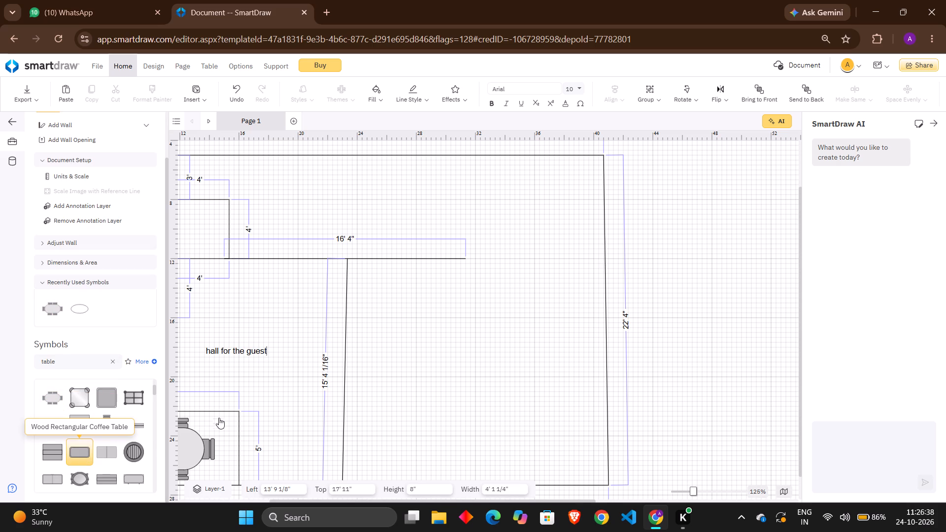
{"action": "middle_click_drag", "start_coordinate": [290, 374], "coordinate": [406, 321]}
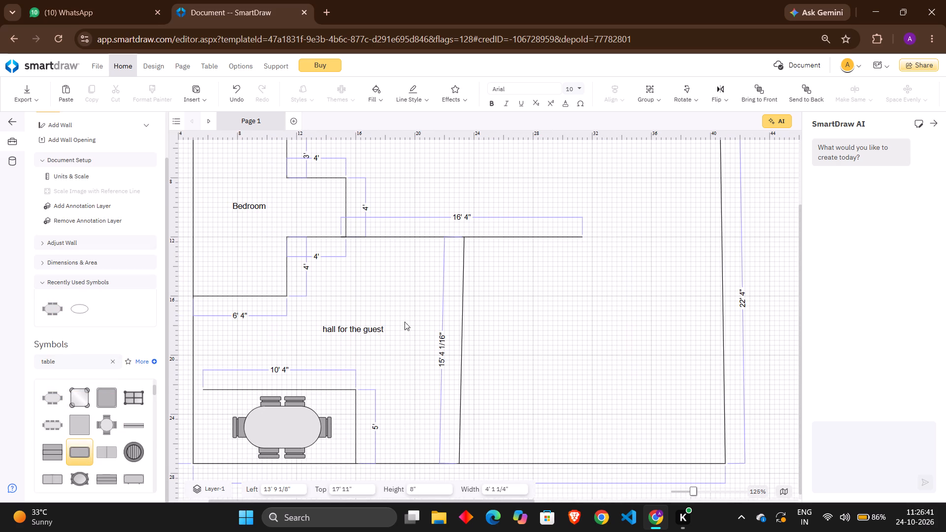
{"action": "left_click", "coordinate": [306, 339]}
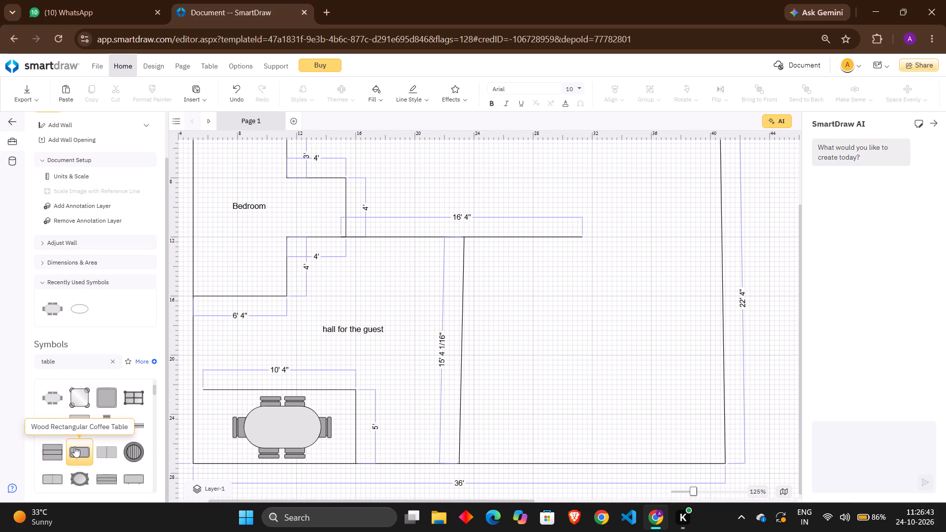
{"action": "left_click_drag", "start_coordinate": [76, 446], "coordinate": [294, 339]}
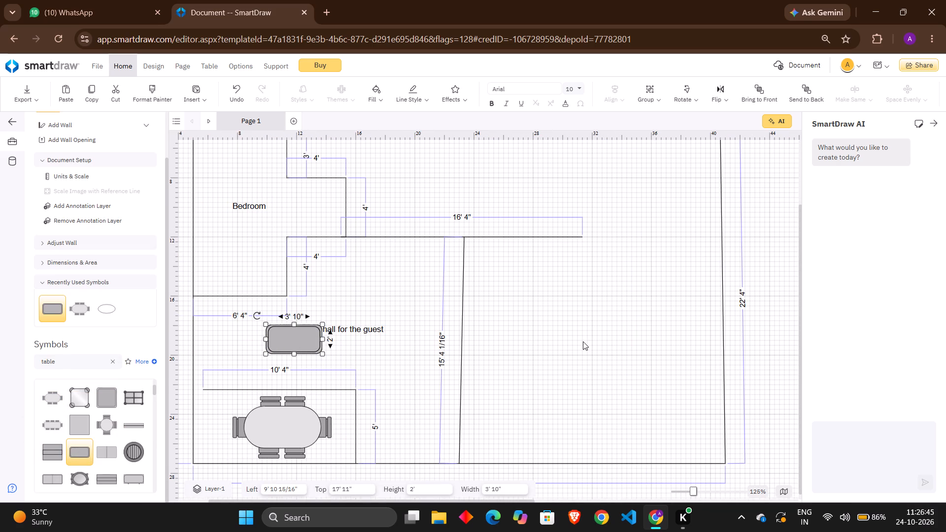
{"action": "left_click", "coordinate": [584, 341]}
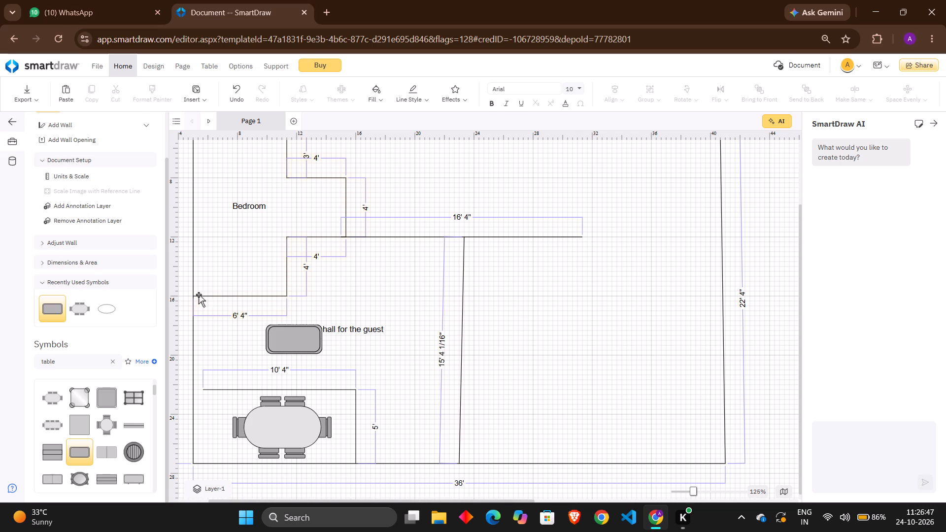
Draw a 7' vertical partition line from the 16' 4" partition up to the upper outer wall, continuing the near-vertical partition.
{"action": "scroll", "coordinate": [111, 233], "scroll_direction": "up", "scroll_amount": 1}
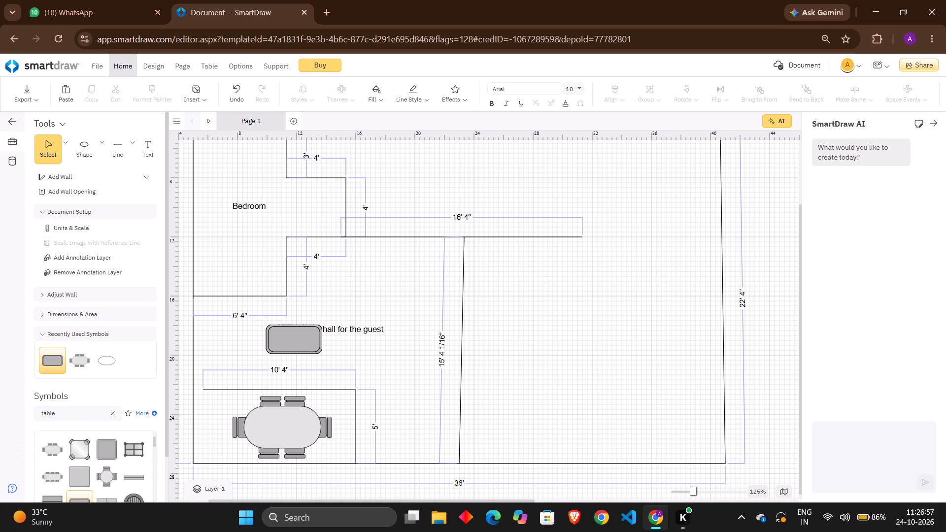
{"action": "left_click", "coordinate": [114, 151]}
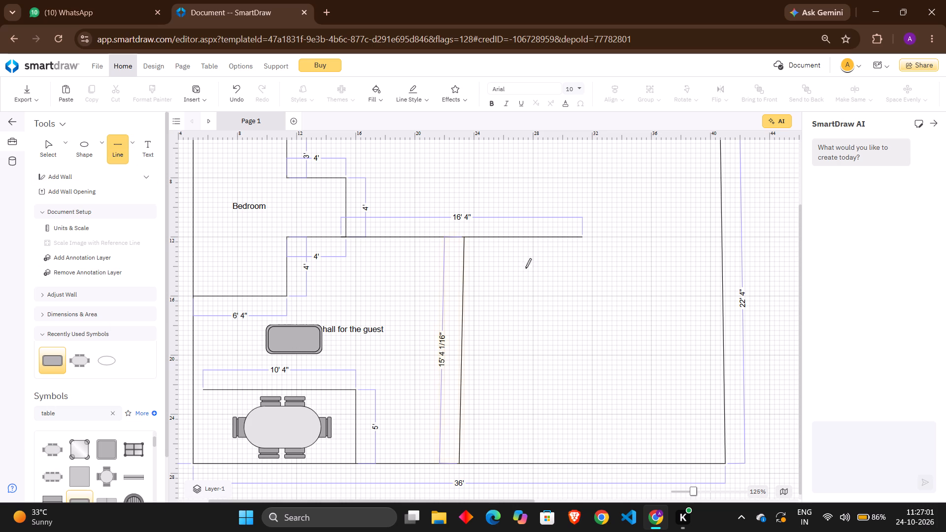
{"action": "scroll", "coordinate": [469, 307], "scroll_direction": "up", "scroll_amount": 1}
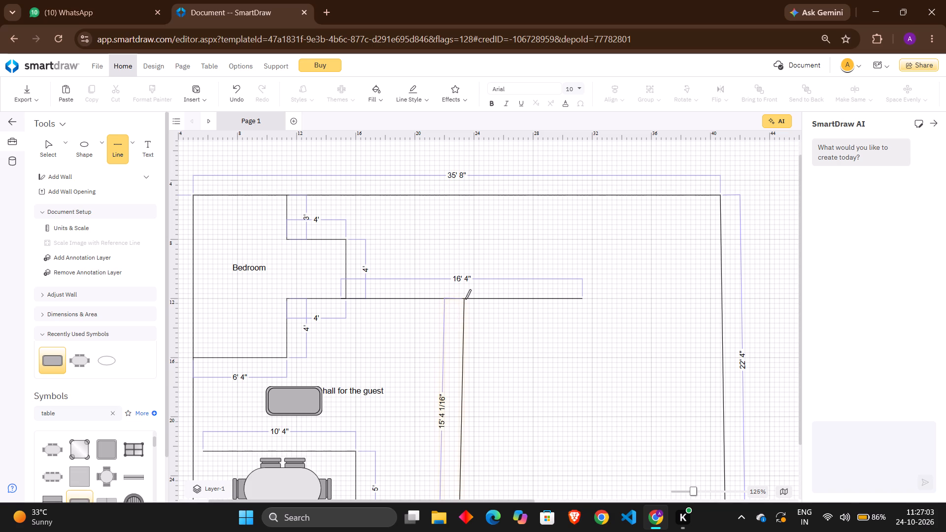
{"action": "left_click_drag", "start_coordinate": [464, 299], "coordinate": [462, 226]}
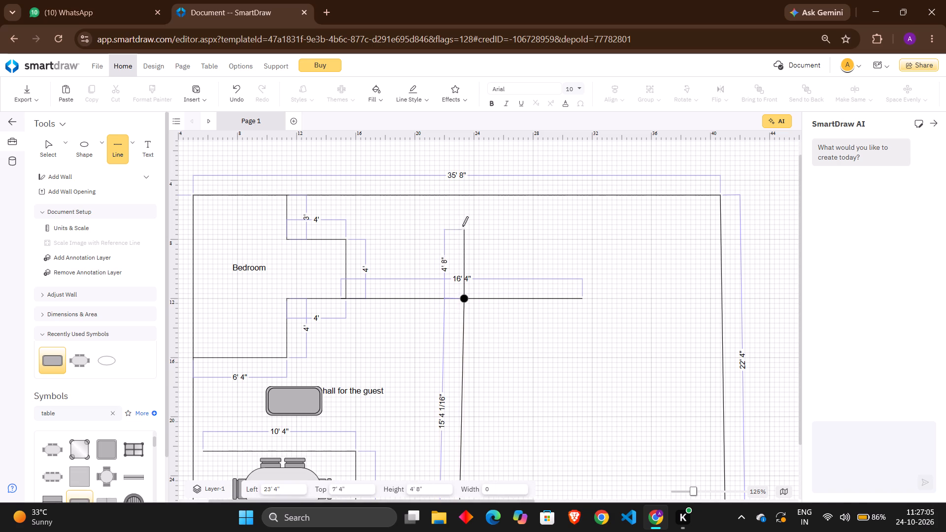
{"action": "left_click_drag", "start_coordinate": [462, 226], "coordinate": [468, 194]}
{"action": "left_click", "coordinate": [405, 239]}
Add the text label "store room" in the area between the bedroom and the new 7' partition.
{"action": "left_click", "coordinate": [147, 155]}
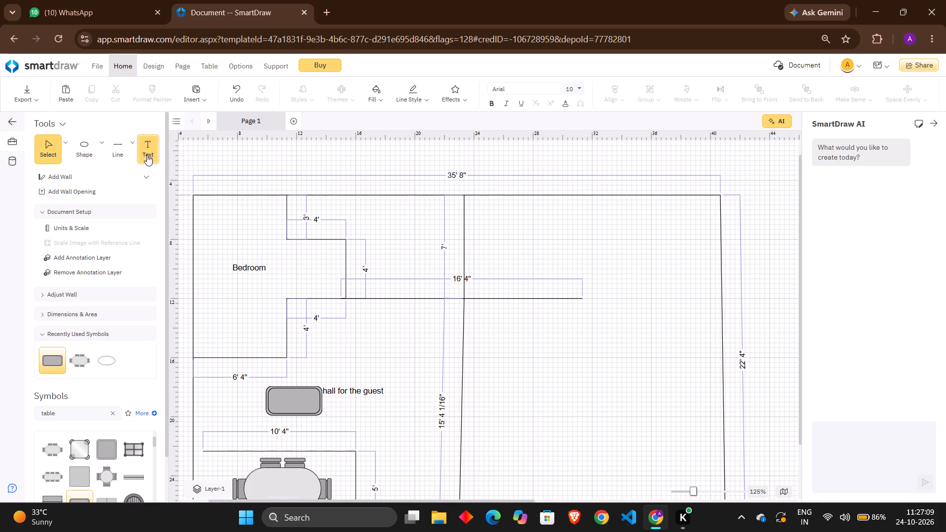
{"action": "left_click", "coordinate": [389, 237]}
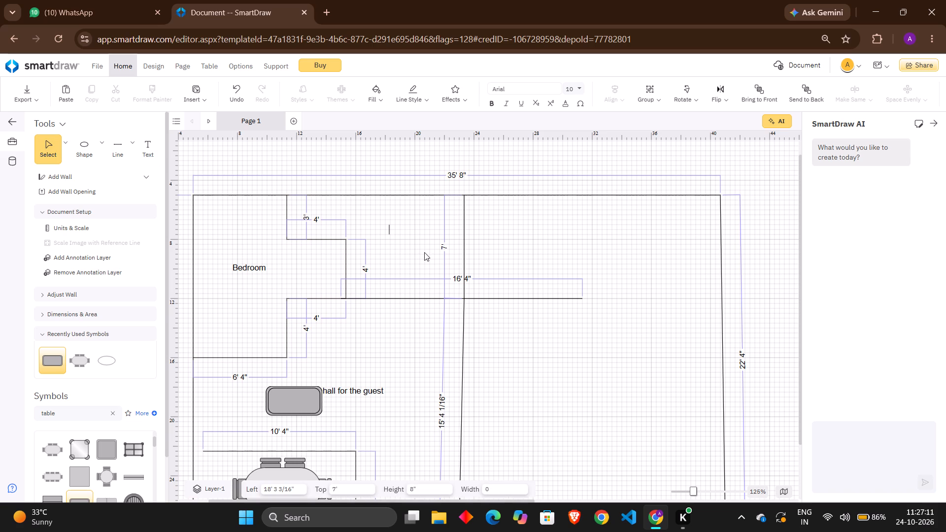
{"action": "type", "text": "store room"}
{"action": "key", "text": "space"}
Clear the "table" symbol search and expand the Beds and Couches & Sofas symbol libraries.
{"action": "scroll", "coordinate": [82, 305], "scroll_direction": "down", "scroll_amount": 4}
{"action": "scroll", "coordinate": [118, 420], "scroll_direction": "down", "scroll_amount": 1}
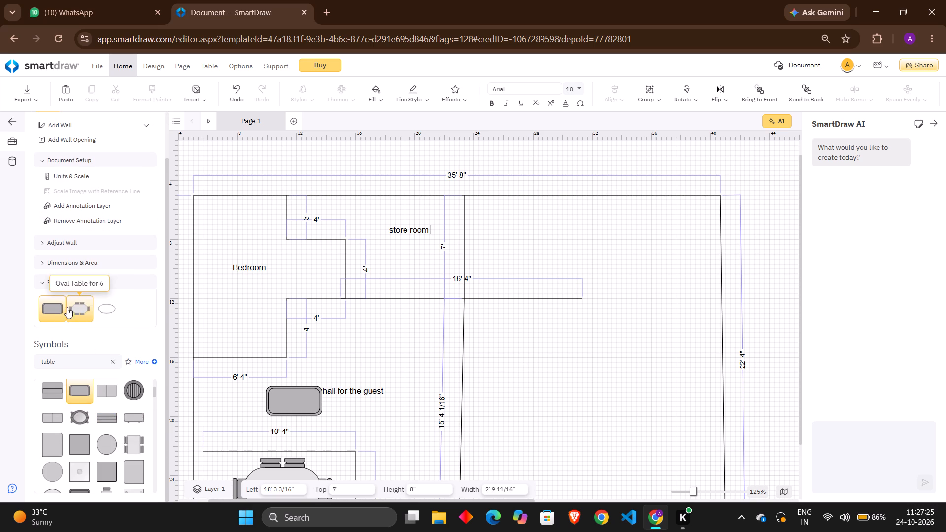
{"action": "left_click", "coordinate": [43, 266]}
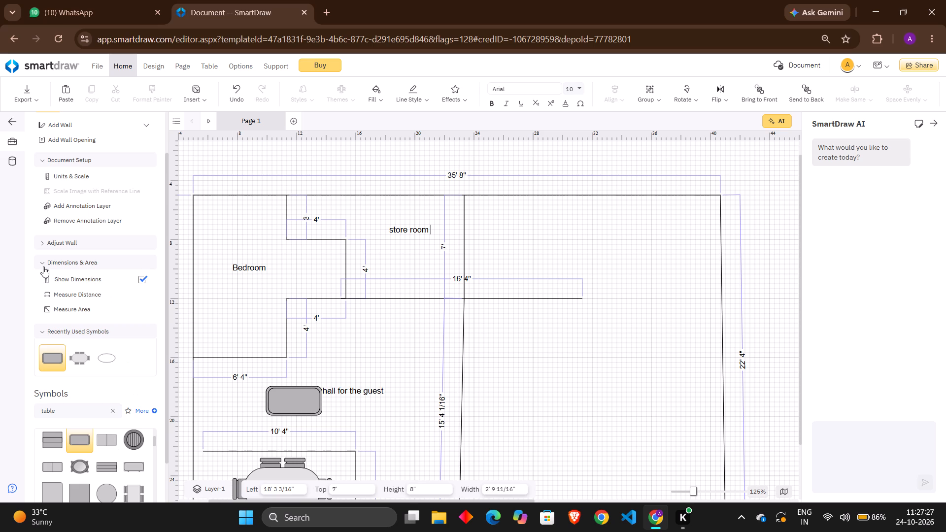
{"action": "left_click", "coordinate": [42, 246]}
{"action": "left_click", "coordinate": [42, 246]}
{"action": "scroll", "coordinate": [96, 370], "scroll_direction": "down", "scroll_amount": 5}
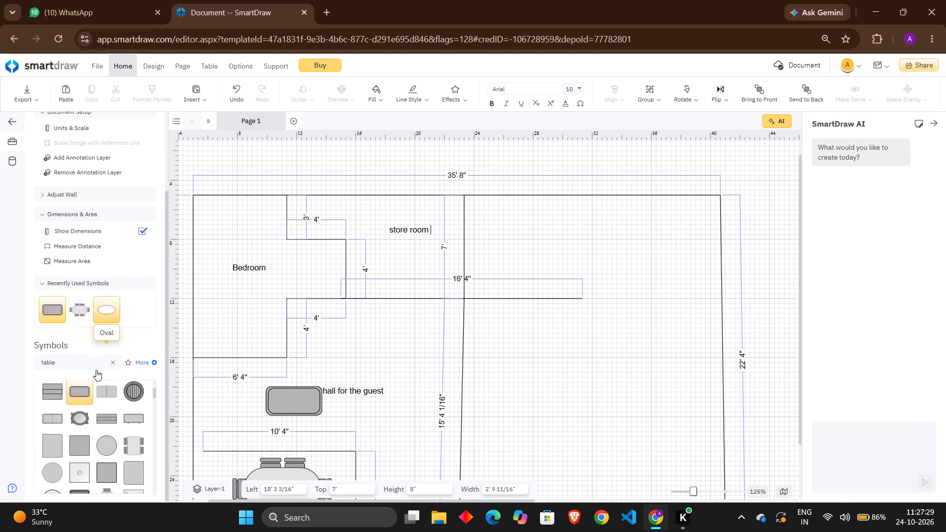
{"action": "scroll", "coordinate": [96, 370], "scroll_direction": "down", "scroll_amount": 7}
{"action": "scroll", "coordinate": [96, 527], "scroll_direction": "down", "scroll_amount": 4}
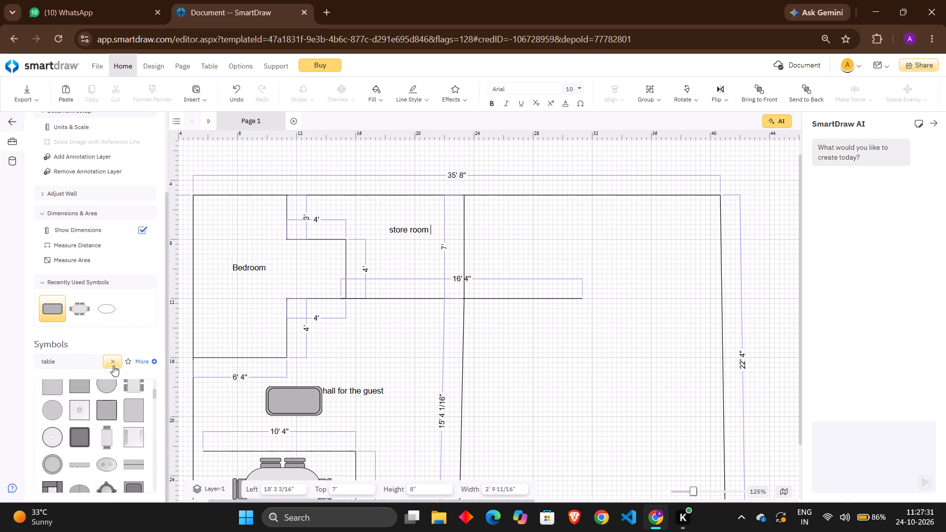
{"action": "left_click", "coordinate": [112, 365]}
{"action": "scroll", "coordinate": [112, 369], "scroll_direction": "down", "scroll_amount": 3}
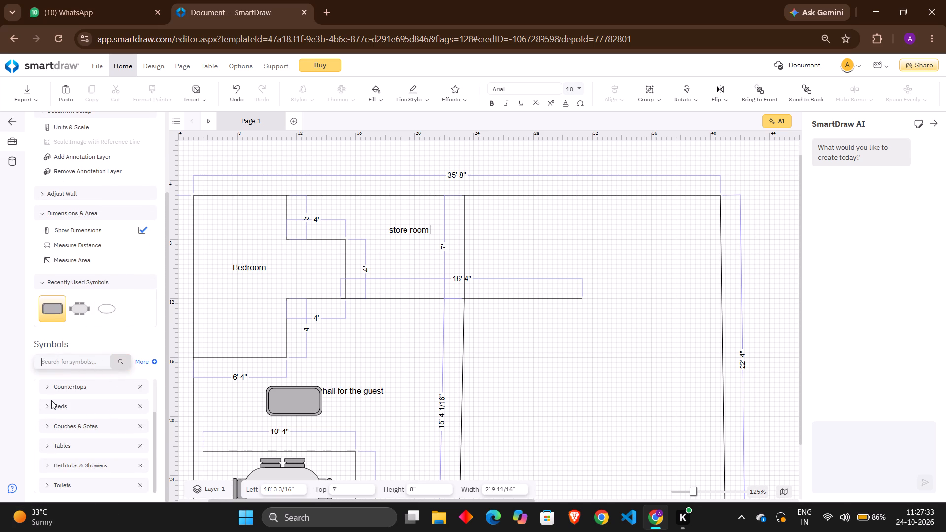
{"action": "left_click", "coordinate": [47, 406]}
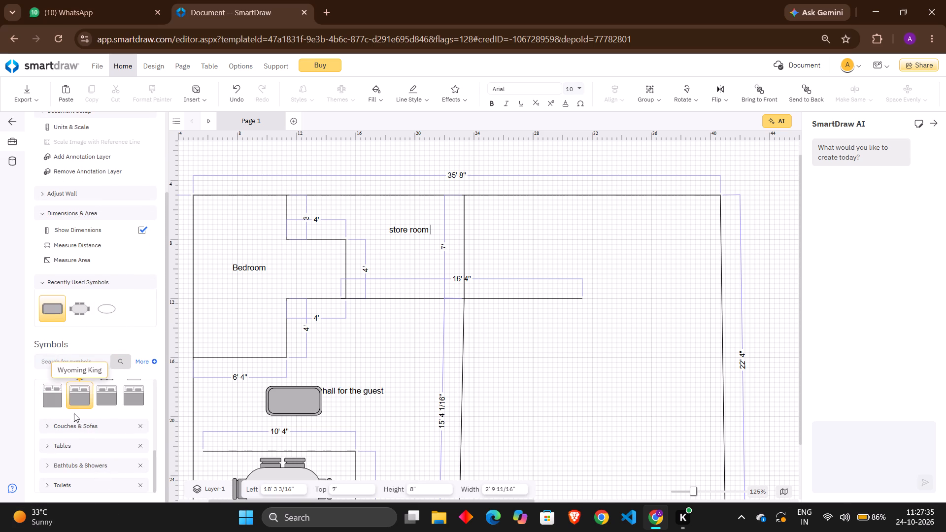
{"action": "scroll", "coordinate": [77, 417], "scroll_direction": "down", "scroll_amount": 2}
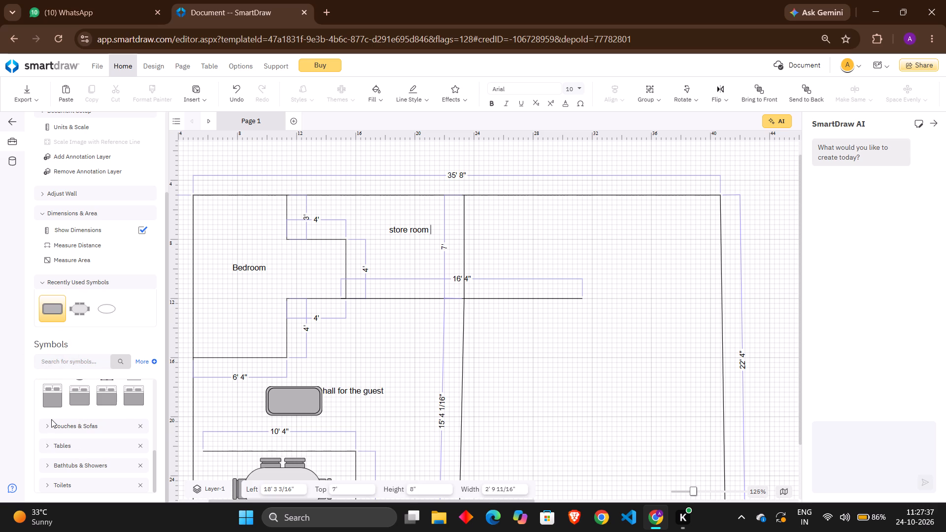
{"action": "left_click", "coordinate": [47, 427]}
Place a Sectional Sofa - Right Arm symbol in the guest hall just below the store room partition, at left 15' 9", top 12' 4".
{"action": "scroll", "coordinate": [65, 417], "scroll_direction": "down", "scroll_amount": 2}
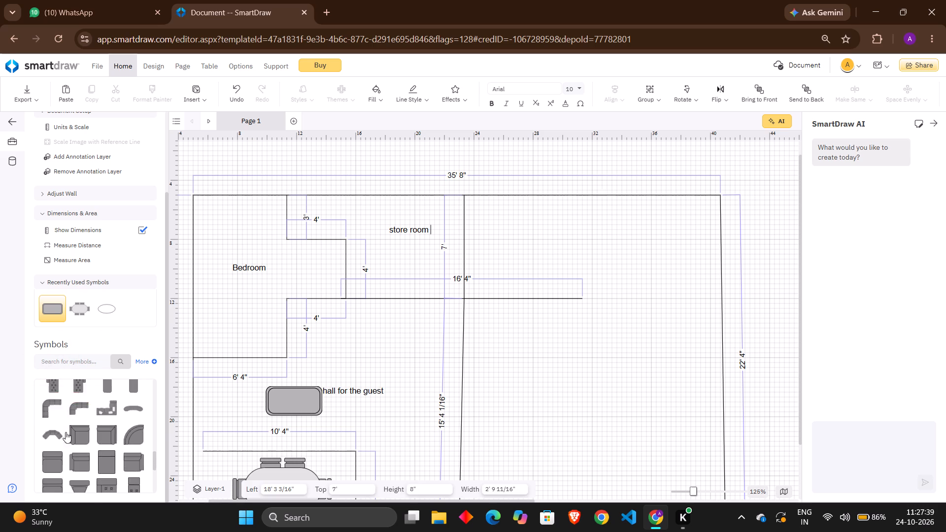
{"action": "scroll", "coordinate": [69, 446], "scroll_direction": "up", "scroll_amount": 1}
{"action": "scroll", "coordinate": [103, 460], "scroll_direction": "down", "scroll_amount": 3}
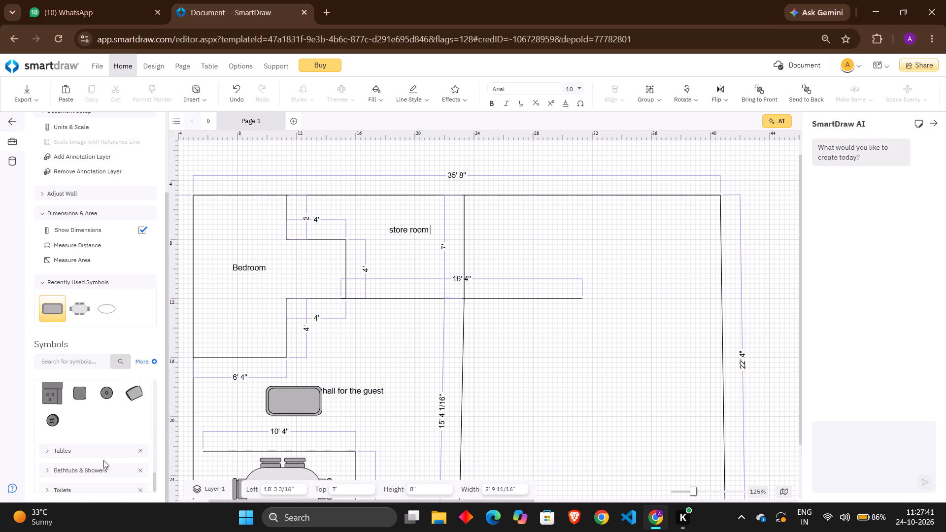
{"action": "scroll", "coordinate": [103, 461], "scroll_direction": "up", "scroll_amount": 3}
{"action": "scroll", "coordinate": [103, 461], "scroll_direction": "down", "scroll_amount": 1}
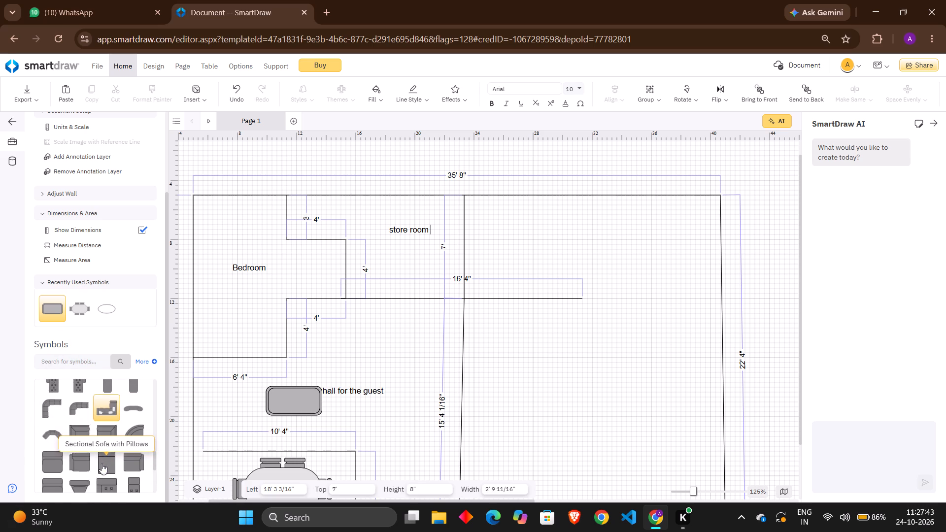
{"action": "left_click", "coordinate": [128, 470]}
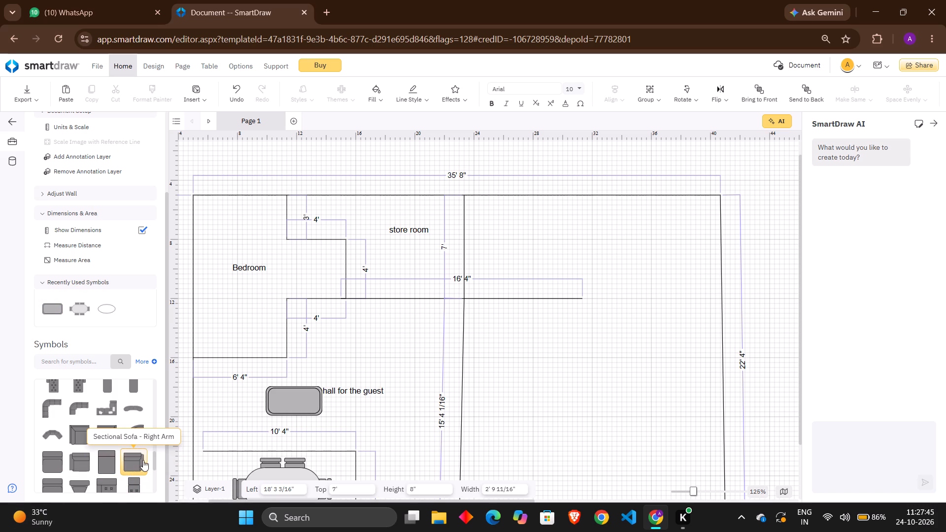
{"action": "left_click_drag", "start_coordinate": [132, 466], "coordinate": [371, 348]}
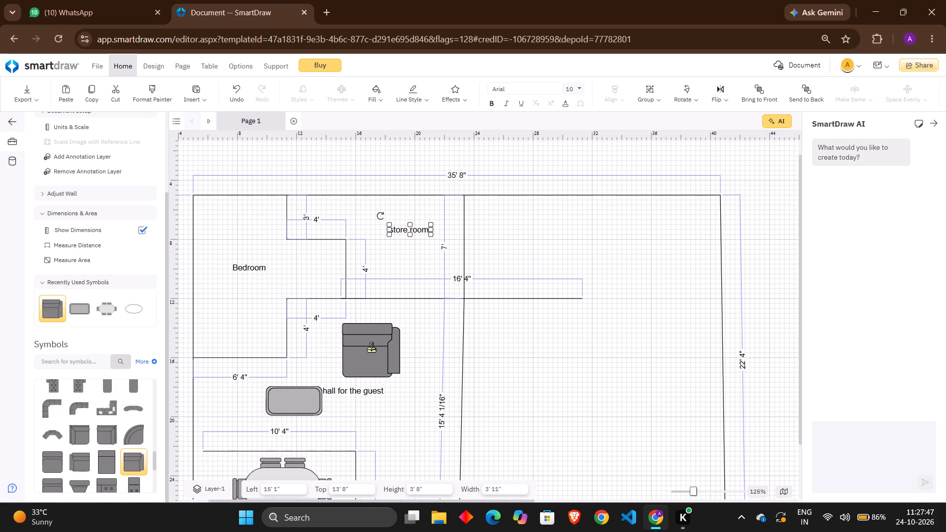
{"action": "left_click_drag", "start_coordinate": [371, 348], "coordinate": [381, 330]}
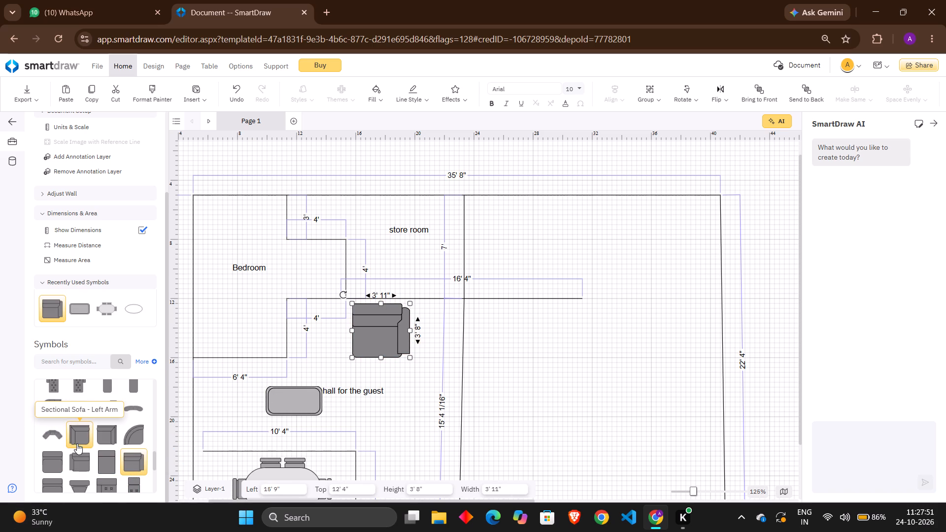
Place a corner-style sectional sofa symbol between the outer wall and the coffee table, at left 6', top 17' 2 1/2".
{"action": "left_click_drag", "start_coordinate": [78, 439], "coordinate": [225, 393]}
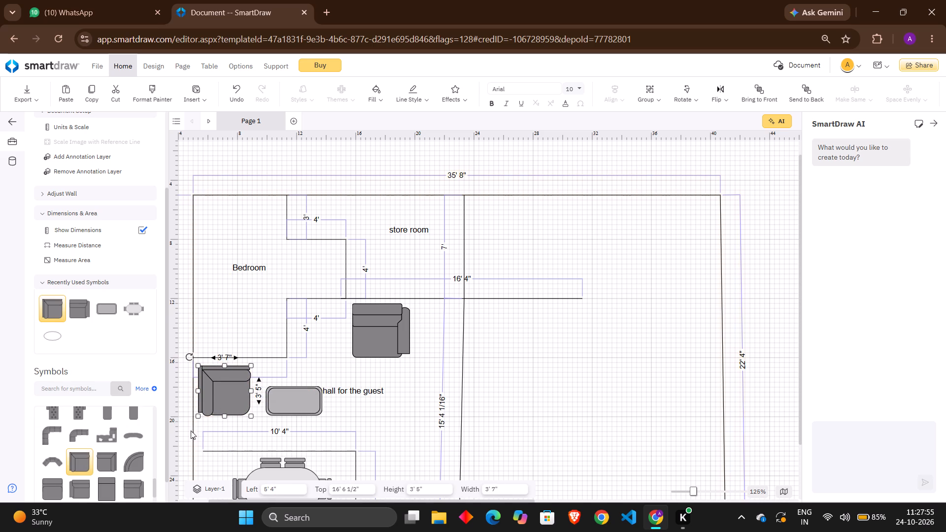
{"action": "left_click_drag", "start_coordinate": [236, 401], "coordinate": [244, 409]}
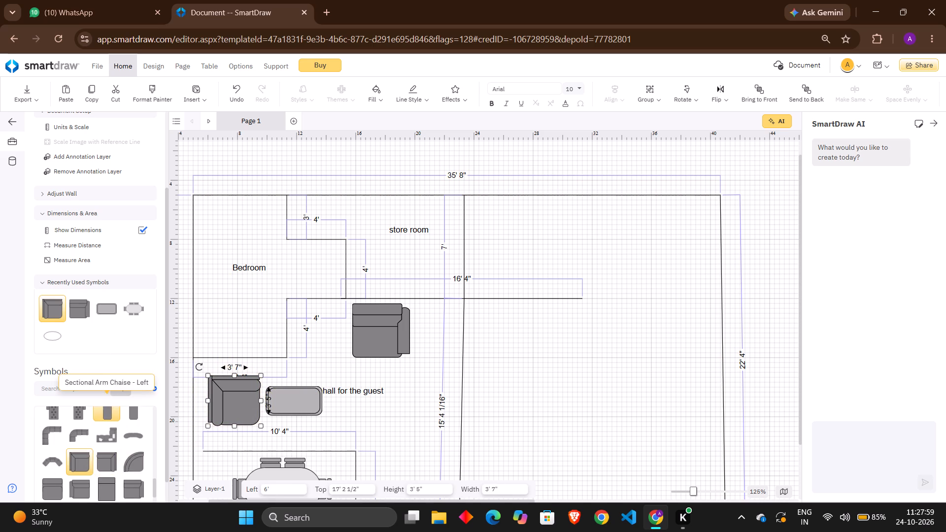
Remove the Couches & Sofas library from the symbol list.
{"action": "scroll", "coordinate": [89, 426], "scroll_direction": "down", "scroll_amount": 6}
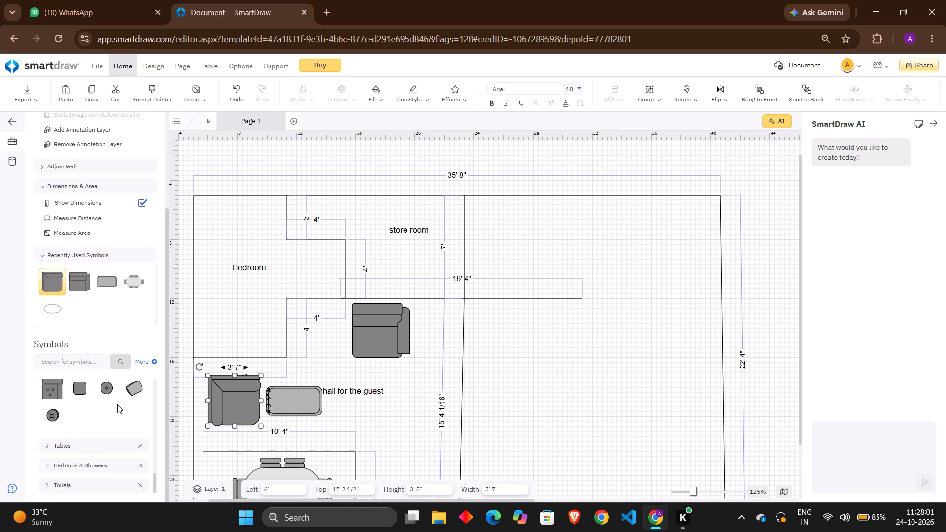
{"action": "scroll", "coordinate": [118, 404], "scroll_direction": "up", "scroll_amount": 6}
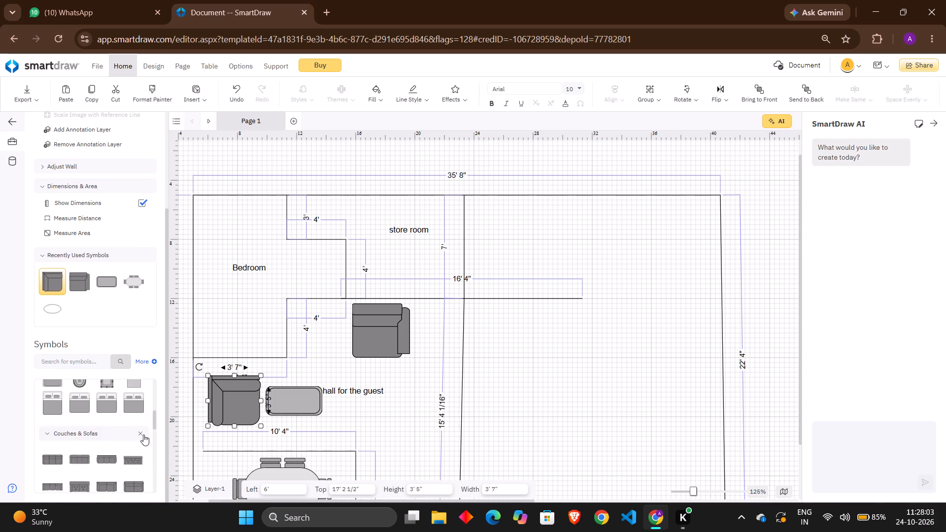
{"action": "left_click", "coordinate": [142, 434]}
Place a King Bed symbol in the bedroom's upper corner against the outer walls, at left 5', top 5'.
{"action": "scroll", "coordinate": [118, 432], "scroll_direction": "up", "scroll_amount": 4}
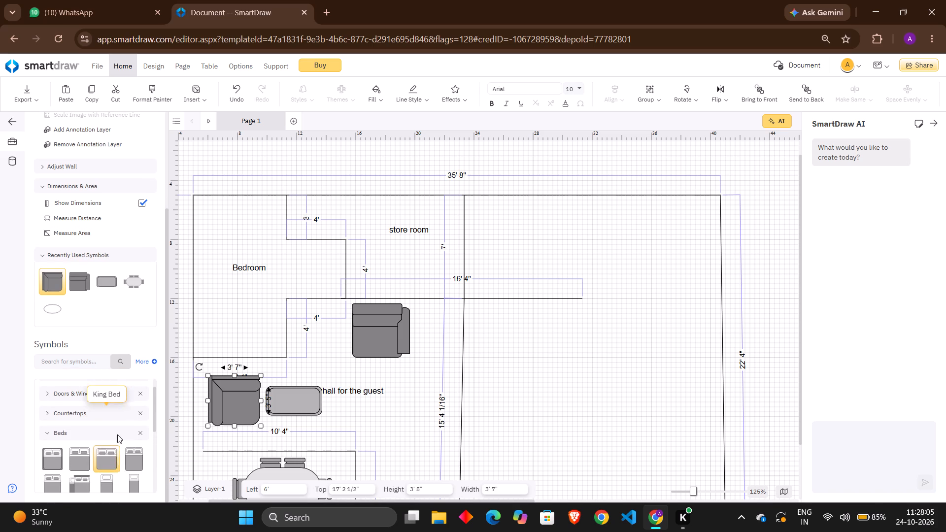
{"action": "left_click", "coordinate": [99, 481]}
{"action": "left_click_drag", "start_coordinate": [103, 481], "coordinate": [120, 437]}
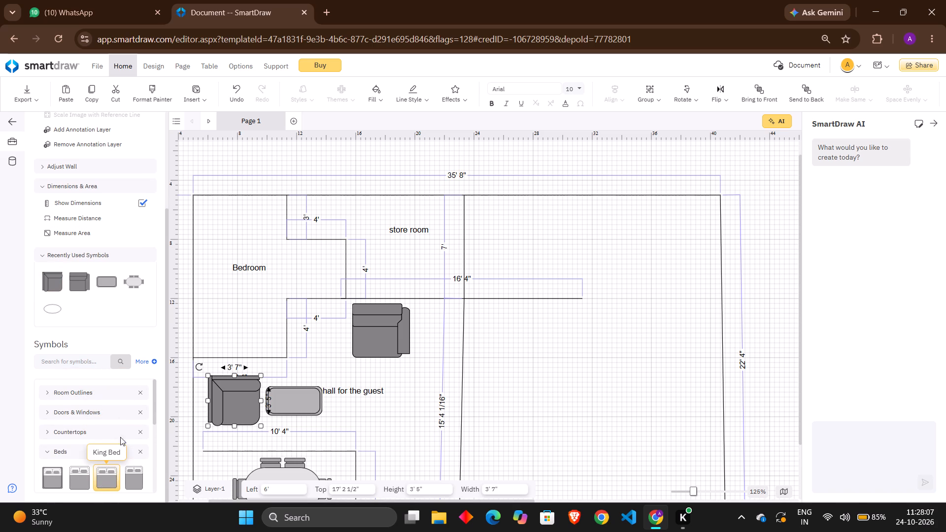
{"action": "left_click_drag", "start_coordinate": [120, 437], "coordinate": [241, 249]}
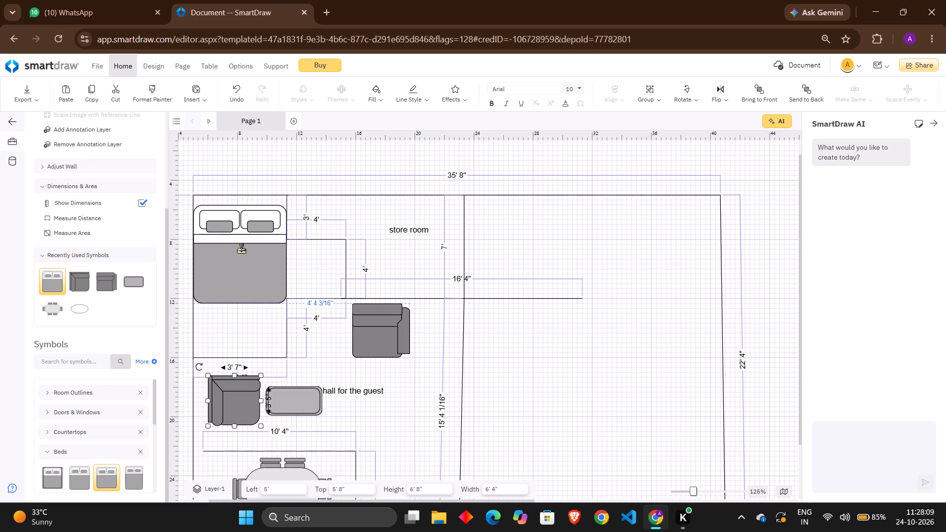
{"action": "left_click_drag", "start_coordinate": [241, 249], "coordinate": [241, 244]}
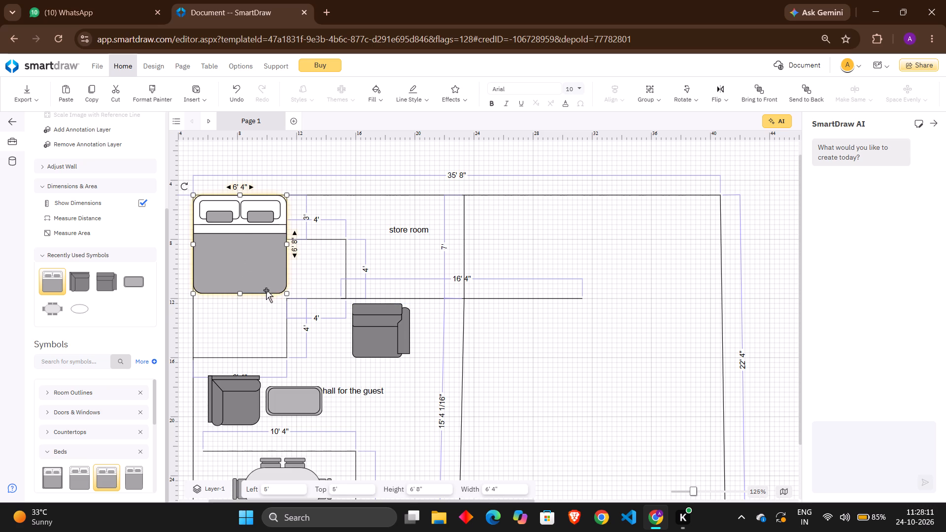
Resize the bed to 4' wide by 5' high.
{"action": "left_click_drag", "start_coordinate": [286, 294], "coordinate": [266, 277]}
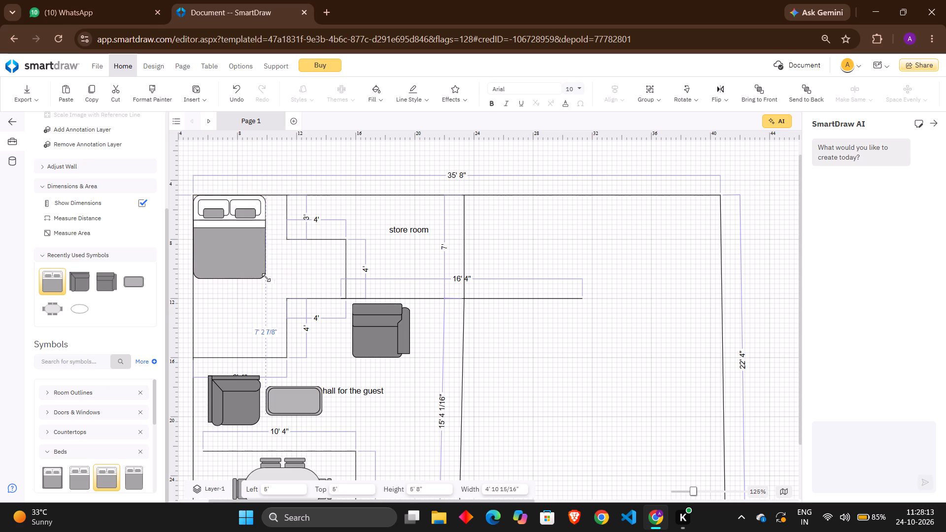
{"action": "left_click_drag", "start_coordinate": [266, 277], "coordinate": [254, 268]}
Move the bed below the "Bedroom" label against the bedroom's lower wall, at left 5' 7", top 11'.
{"action": "left_click_drag", "start_coordinate": [226, 246], "coordinate": [236, 314]}
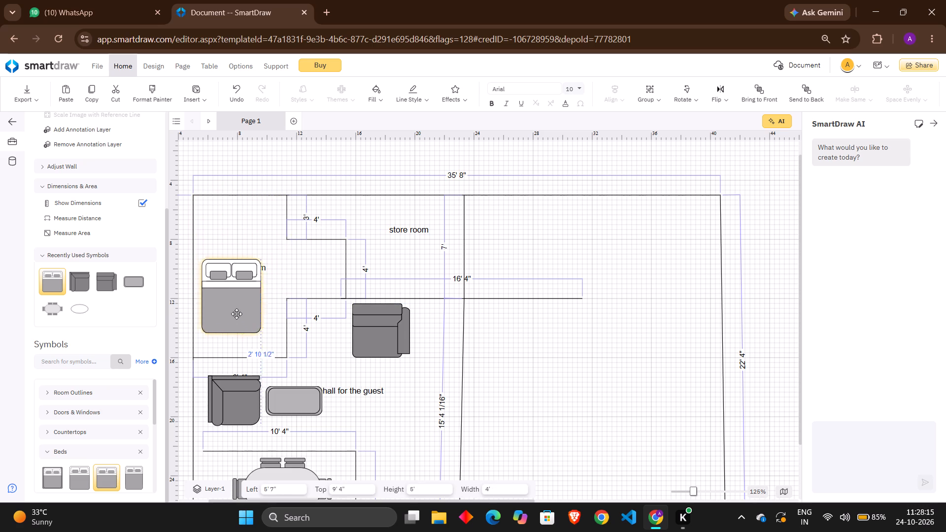
{"action": "left_click_drag", "start_coordinate": [236, 314], "coordinate": [235, 333]}
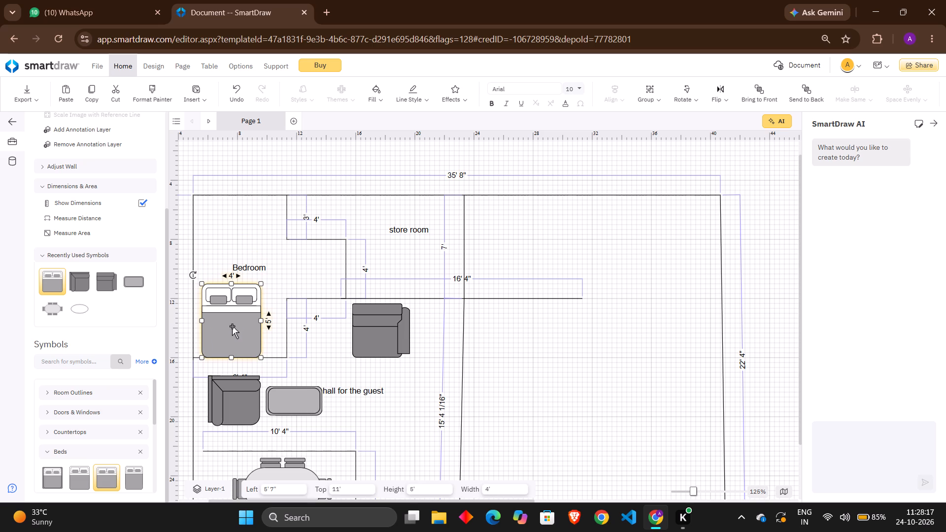
Rotate the bed half a turn so its pillow end lies against the bedroom's lower wall.
{"action": "left_click", "coordinate": [195, 275]}
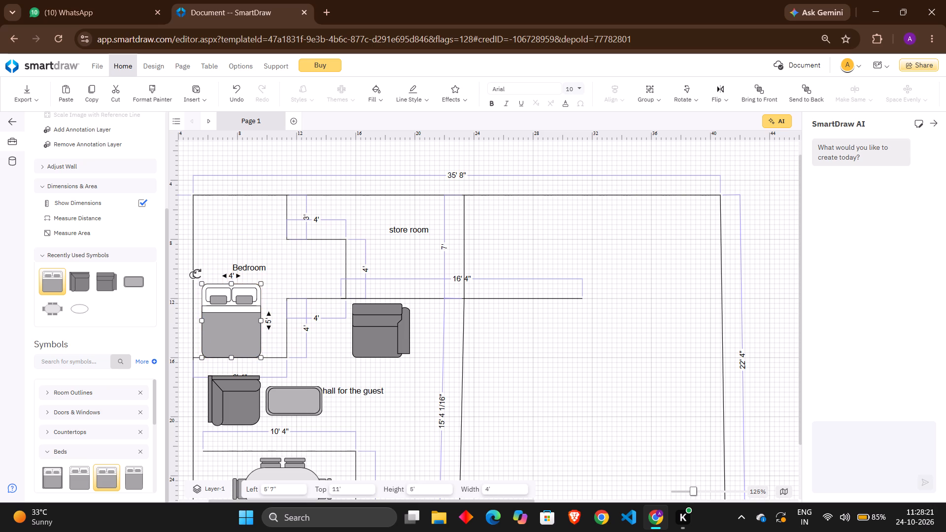
{"action": "left_click_drag", "start_coordinate": [197, 273], "coordinate": [336, 293]}
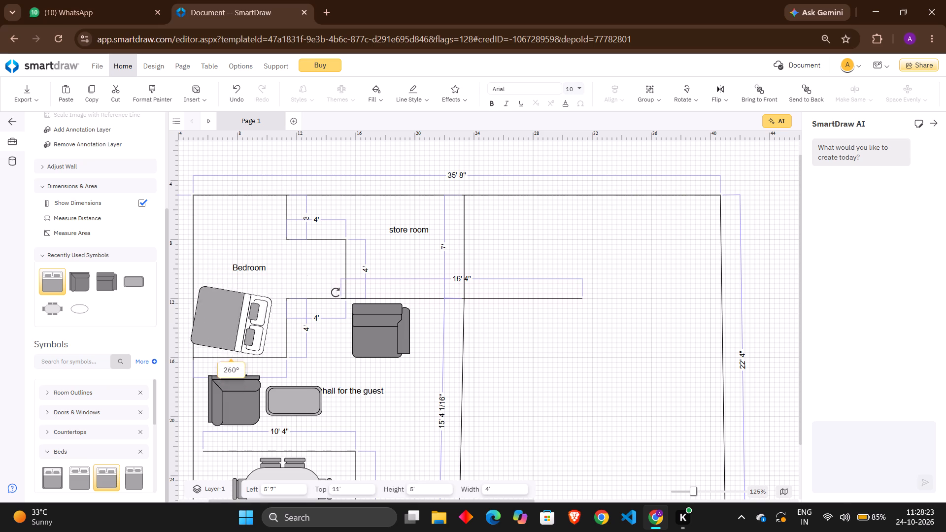
{"action": "left_click_drag", "start_coordinate": [336, 293], "coordinate": [309, 442]}
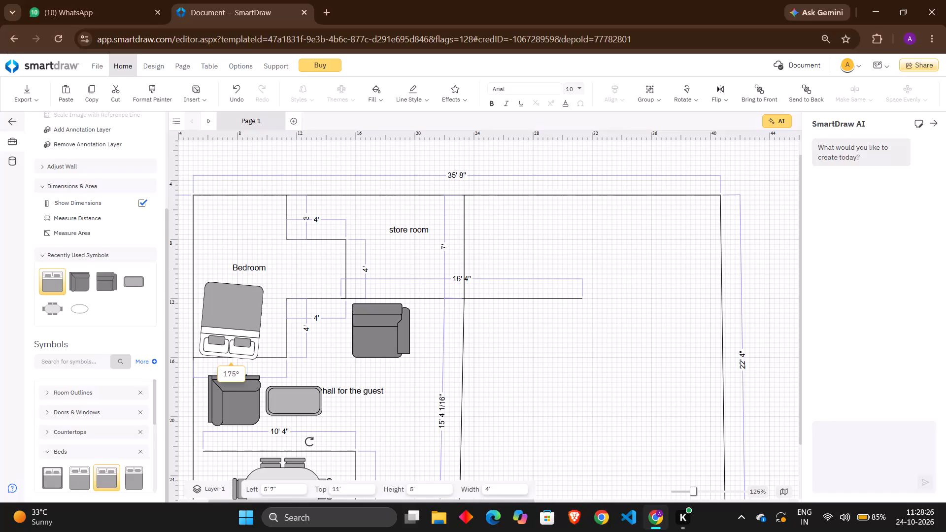
{"action": "left_click_drag", "start_coordinate": [309, 442], "coordinate": [310, 439]}
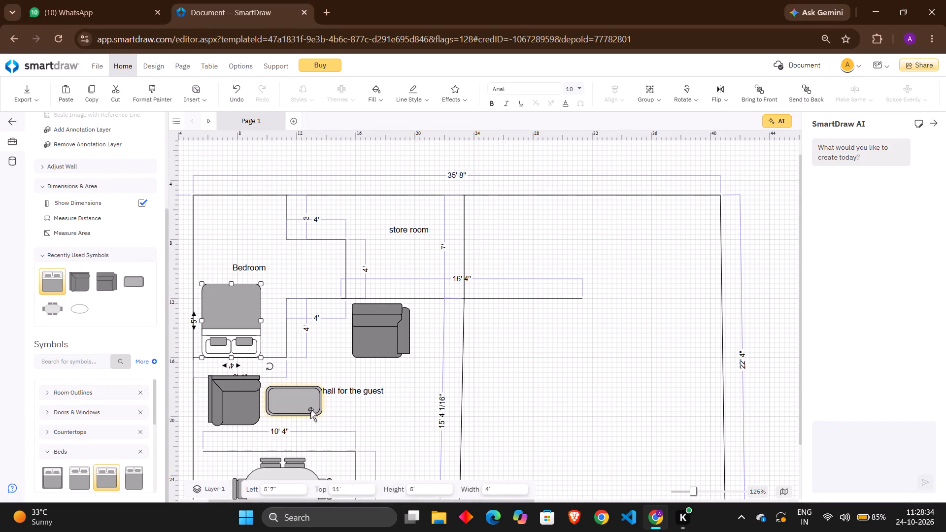
Place a Bassinet symbol in the bedroom's upper corner above the "Bedroom" label, at about left 5' 6", top 5'.
{"action": "scroll", "coordinate": [129, 298], "scroll_direction": "down", "scroll_amount": 2}
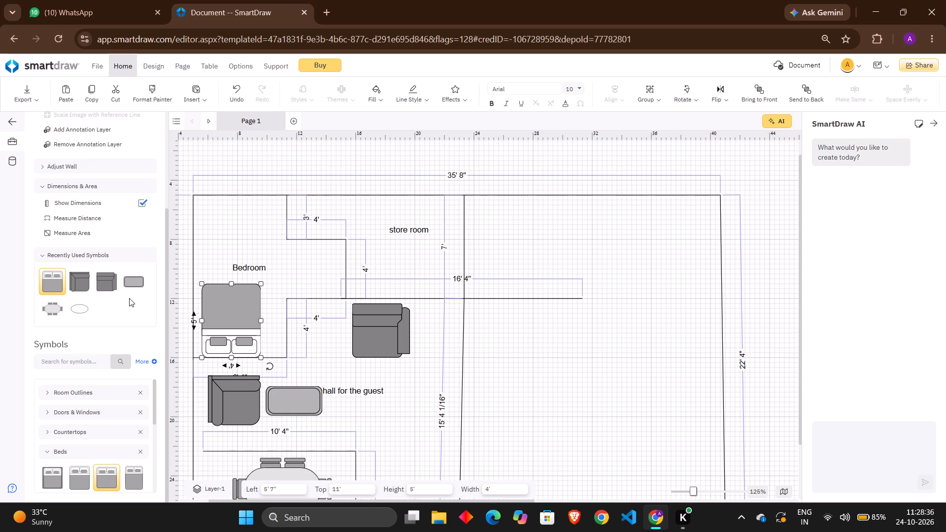
{"action": "scroll", "coordinate": [87, 428], "scroll_direction": "down", "scroll_amount": 2}
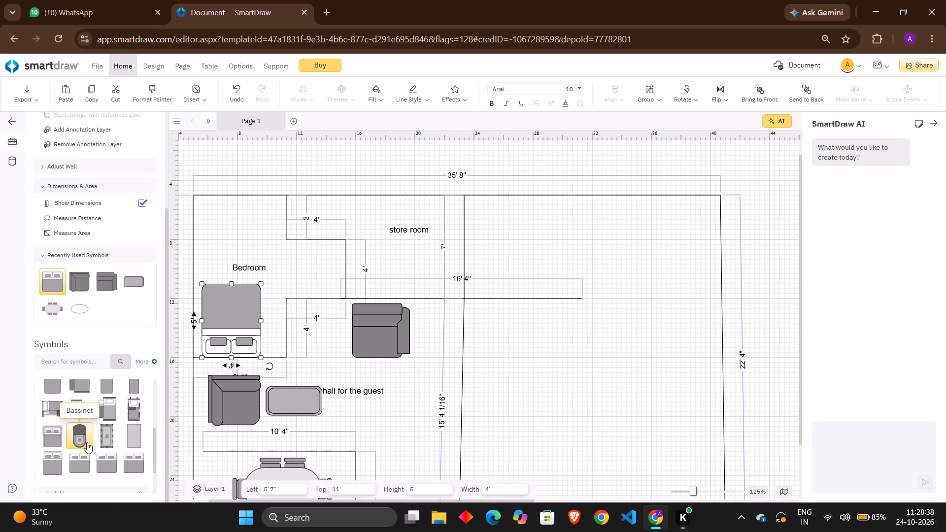
{"action": "left_click", "coordinate": [86, 442]}
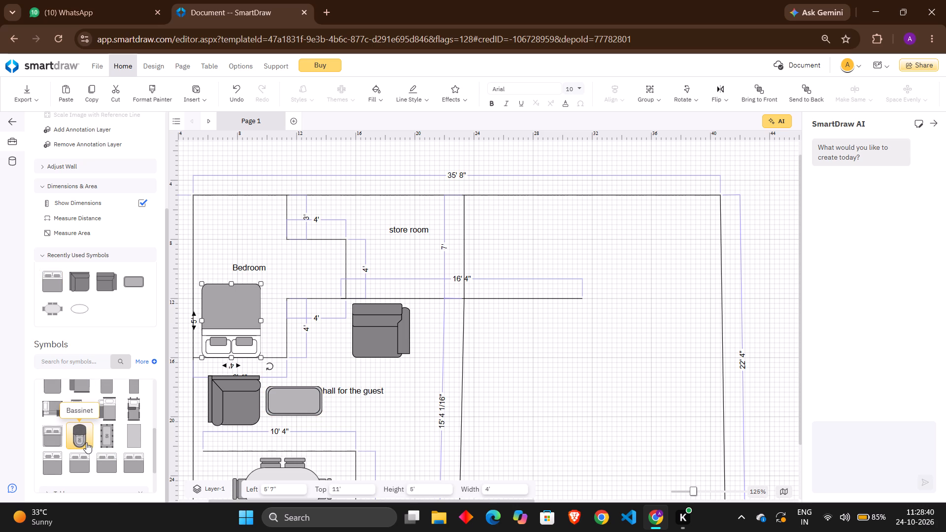
{"action": "left_click_drag", "start_coordinate": [72, 438], "coordinate": [207, 309]}
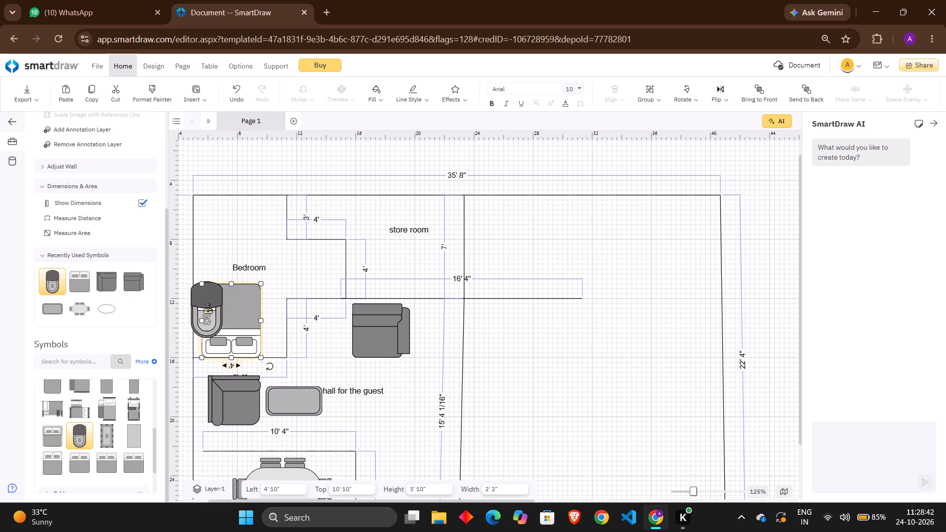
{"action": "left_click_drag", "start_coordinate": [207, 309], "coordinate": [216, 224]}
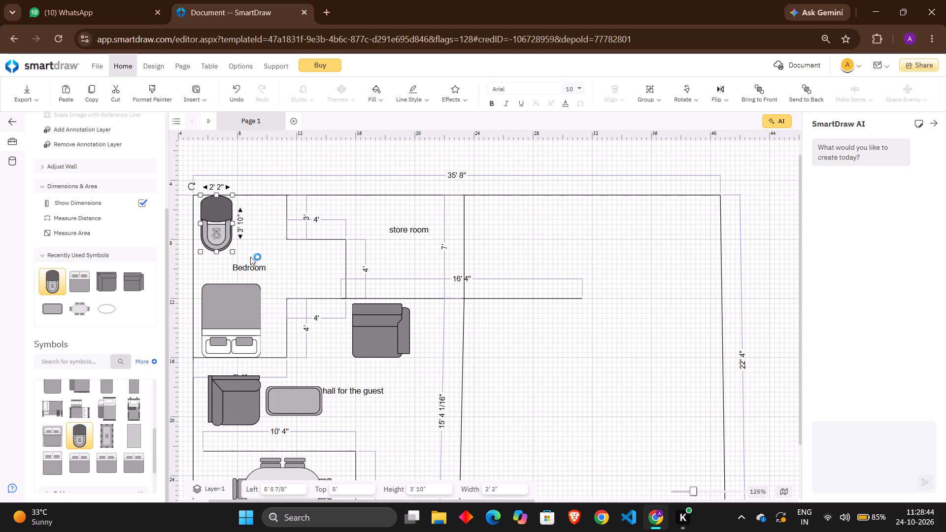
{"action": "left_click", "coordinate": [254, 251]}
Shift the connected walls about 4" sideways, bringing the long partition beside the guest hall to left 23' 4".
{"action": "scroll", "coordinate": [327, 351], "scroll_direction": "down", "scroll_amount": 5}
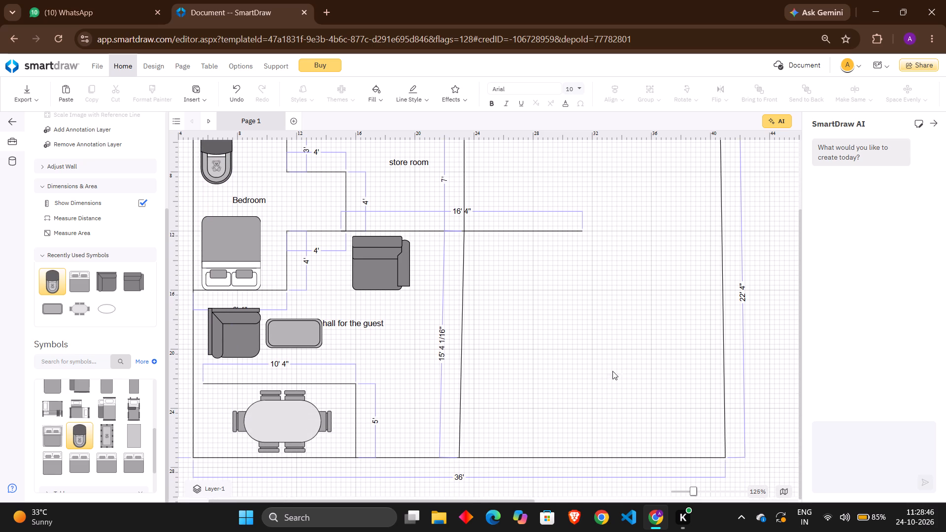
{"action": "scroll", "coordinate": [619, 368], "scroll_direction": "down", "scroll_amount": 3}
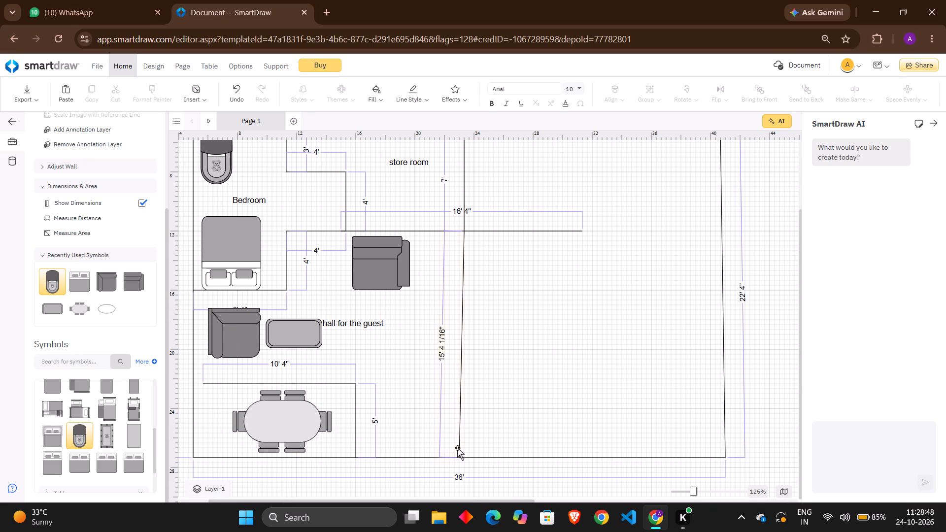
{"action": "left_click", "coordinate": [460, 449]}
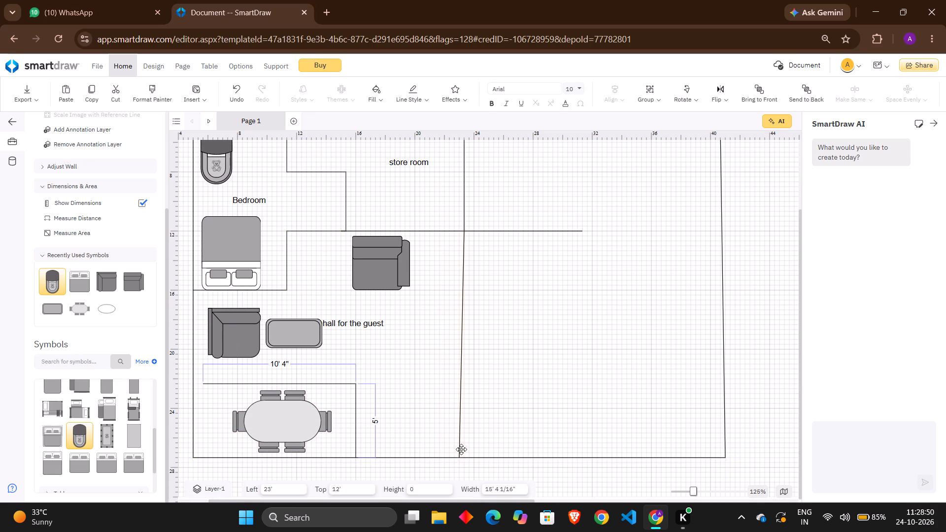
{"action": "scroll", "coordinate": [562, 431], "scroll_direction": "up", "scroll_amount": 2}
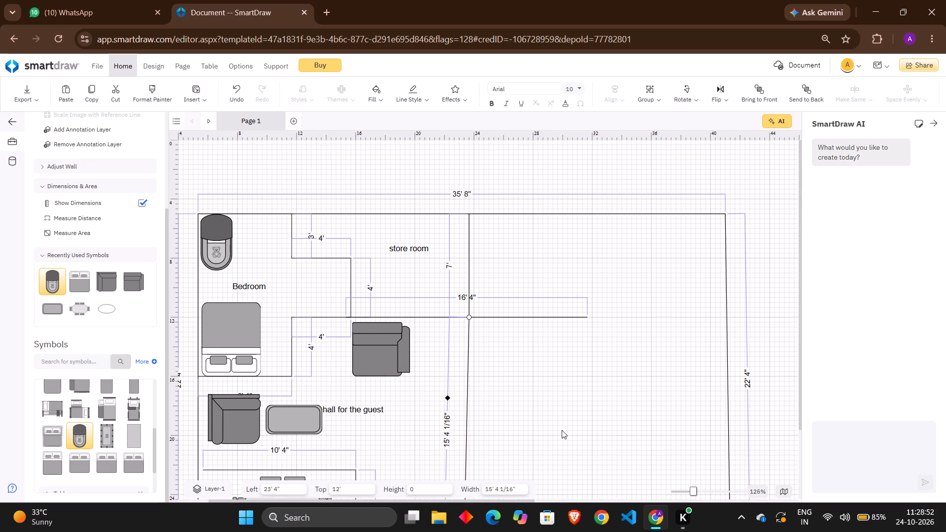
Look through the symbol library's categories and recently used symbols for further furniture.
{"action": "scroll", "coordinate": [562, 430], "scroll_direction": "down", "scroll_amount": 3}
{"action": "scroll", "coordinate": [164, 409], "scroll_direction": "down", "scroll_amount": 10}
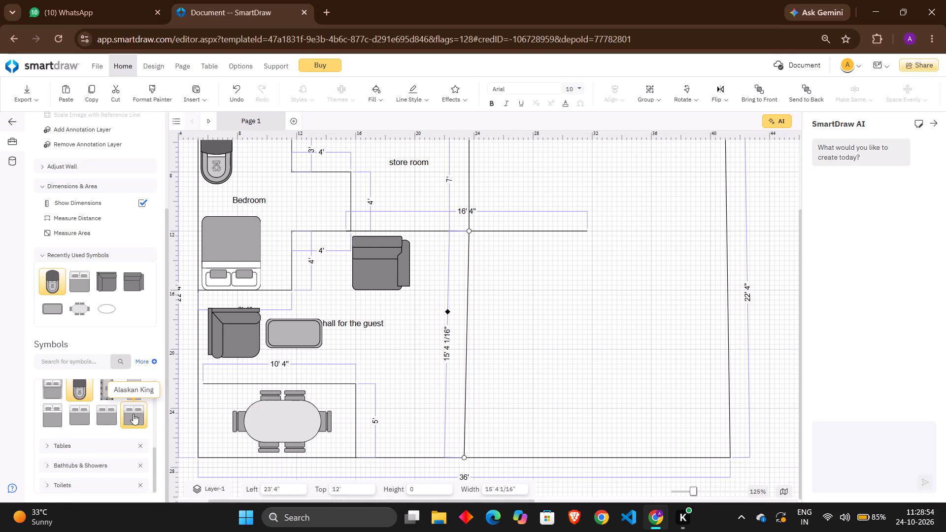
{"action": "scroll", "coordinate": [92, 402], "scroll_direction": "down", "scroll_amount": 2}
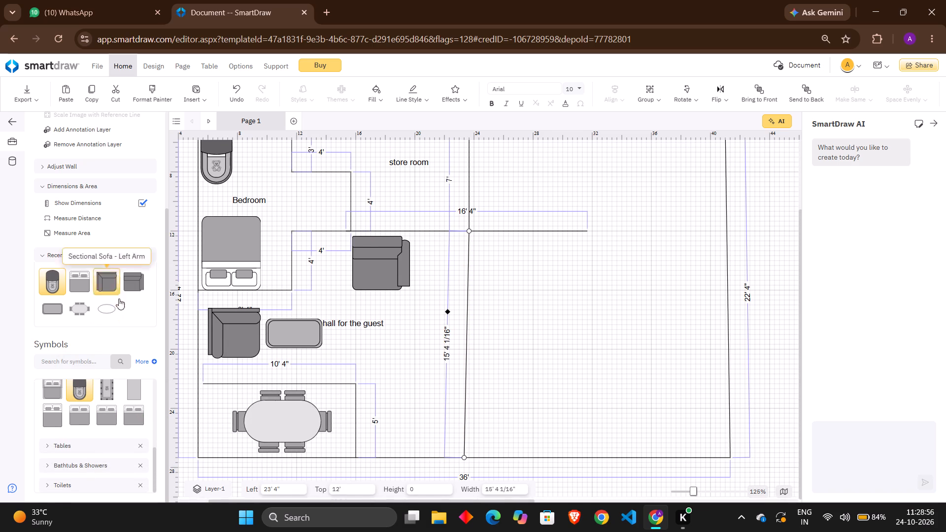
{"action": "scroll", "coordinate": [123, 394], "scroll_direction": "down", "scroll_amount": 5}
{"action": "scroll", "coordinate": [129, 252], "scroll_direction": "up", "scroll_amount": 3}
{"action": "scroll", "coordinate": [114, 198], "scroll_direction": "down", "scroll_amount": 4}
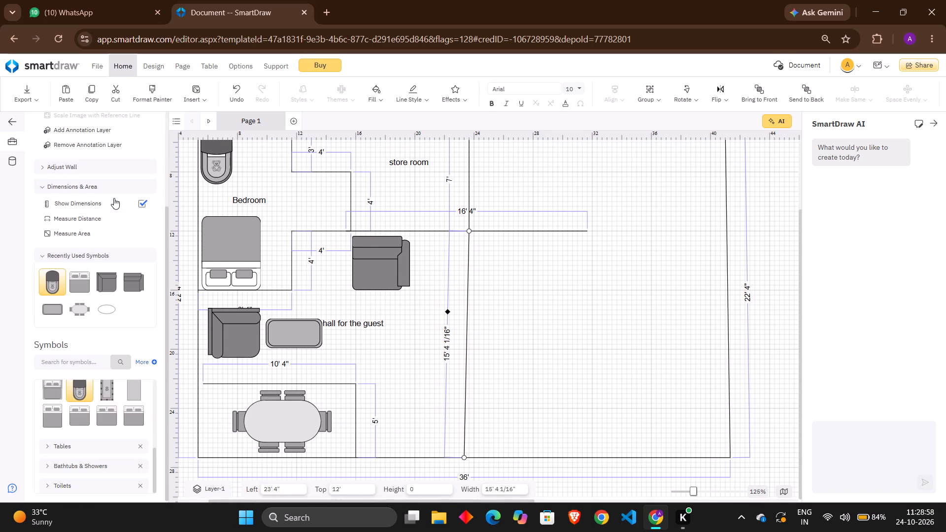
{"action": "left_click", "coordinate": [158, 94]}
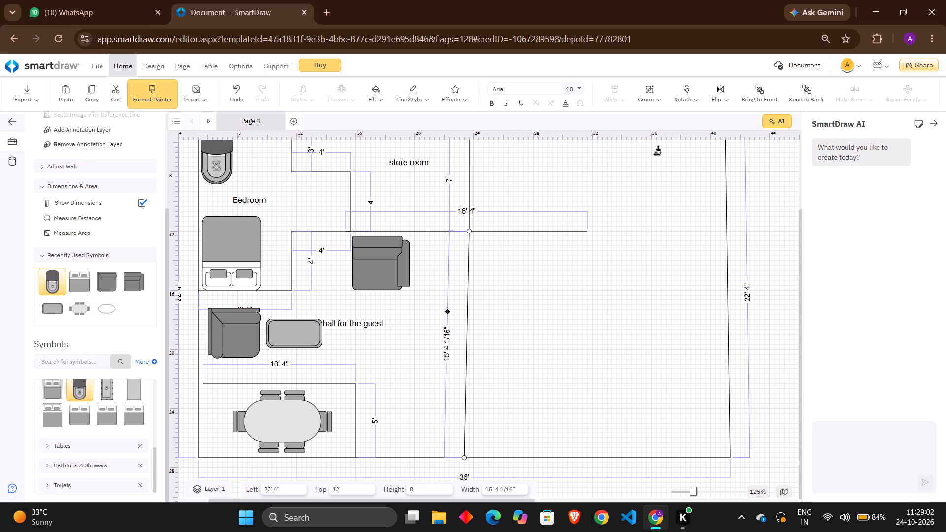
{"action": "scroll", "coordinate": [114, 333], "scroll_direction": "down", "scroll_amount": 3}
{"action": "scroll", "coordinate": [535, 291], "scroll_direction": "up", "scroll_amount": 3}
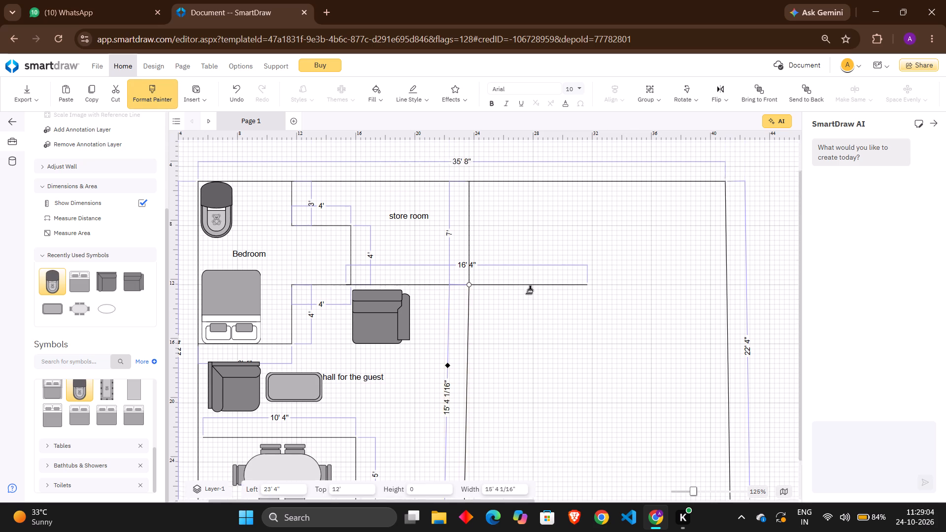
{"action": "scroll", "coordinate": [85, 347], "scroll_direction": "up", "scroll_amount": 3}
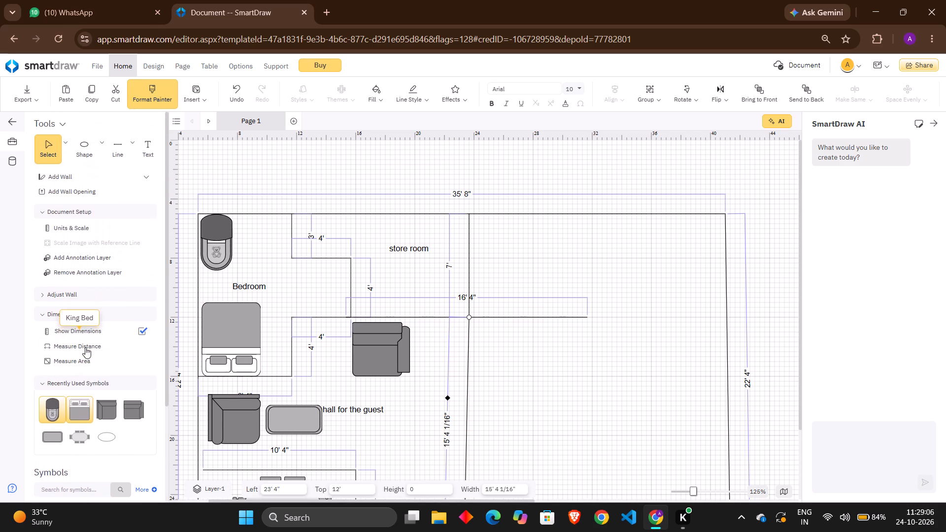
{"action": "scroll", "coordinate": [85, 350], "scroll_direction": "down", "scroll_amount": 5}
{"action": "scroll", "coordinate": [99, 459], "scroll_direction": "down", "scroll_amount": 3}
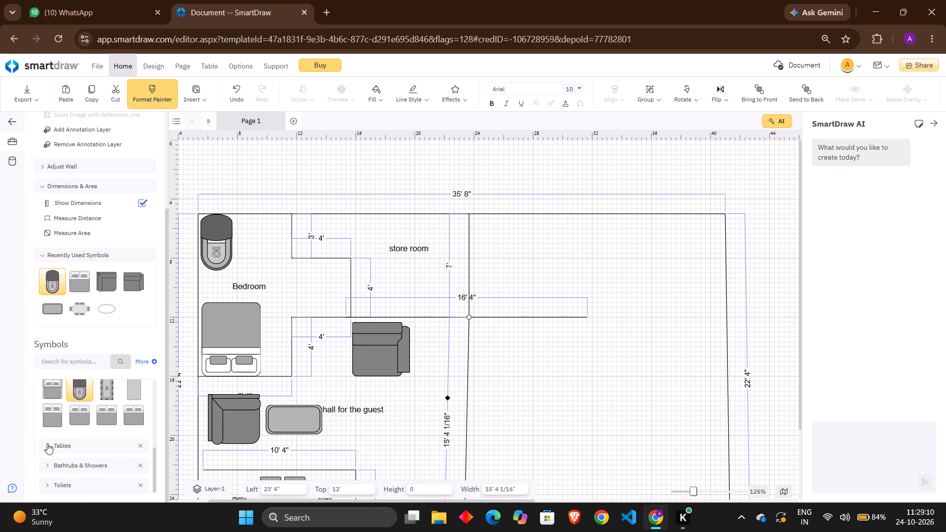
{"action": "left_click", "coordinate": [91, 366]}
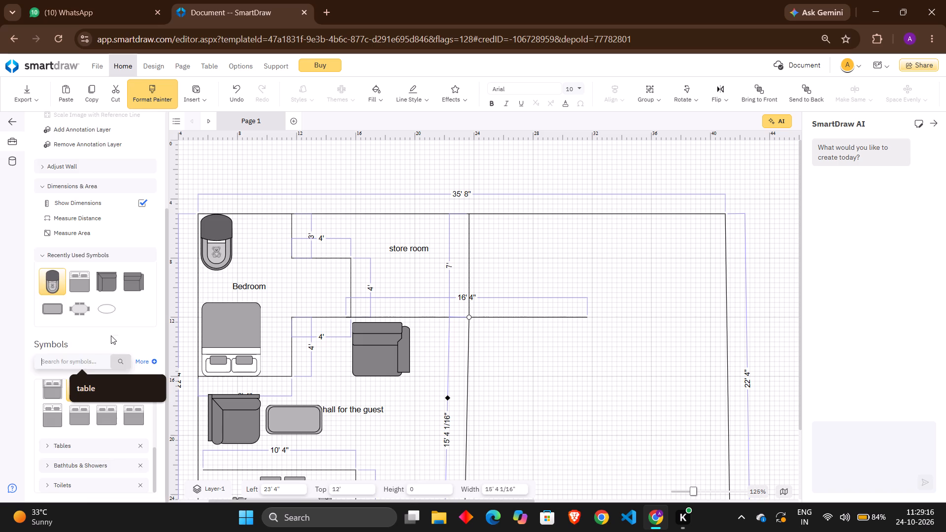
{"action": "scroll", "coordinate": [111, 335], "scroll_direction": "up", "scroll_amount": 2}
{"action": "scroll", "coordinate": [79, 375], "scroll_direction": "down", "scroll_amount": 1}
{"action": "scroll", "coordinate": [79, 375], "scroll_direction": "up", "scroll_amount": 1}
{"action": "scroll", "coordinate": [79, 375], "scroll_direction": "down", "scroll_amount": 4}
Collapse the recently used symbols and remove the Beds category from the symbol library.
{"action": "left_click", "coordinate": [43, 380]}
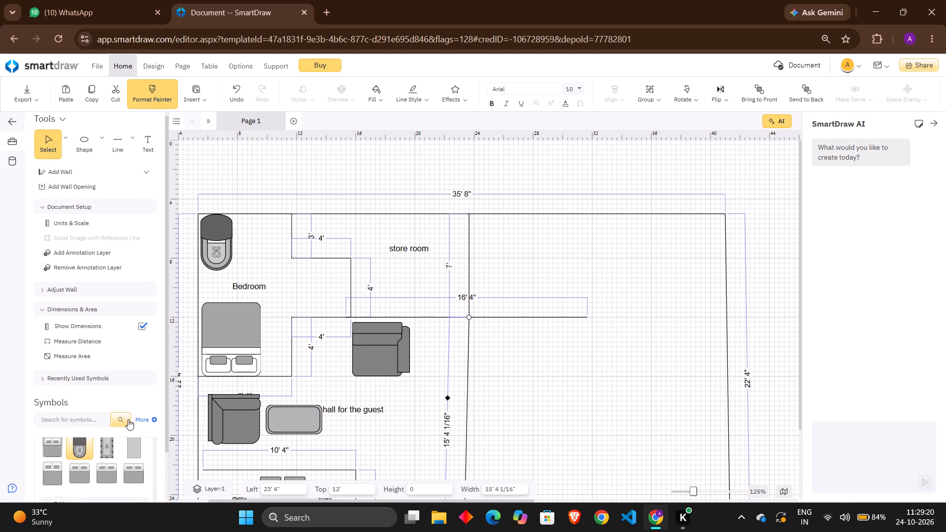
{"action": "scroll", "coordinate": [142, 417], "scroll_direction": "down", "scroll_amount": 5}
{"action": "scroll", "coordinate": [143, 402], "scroll_direction": "up", "scroll_amount": 3}
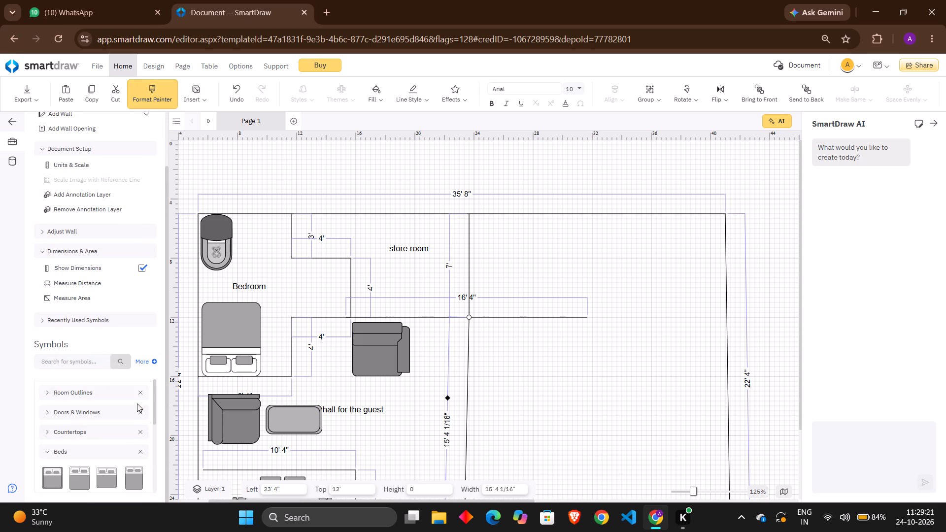
{"action": "left_click", "coordinate": [139, 451]}
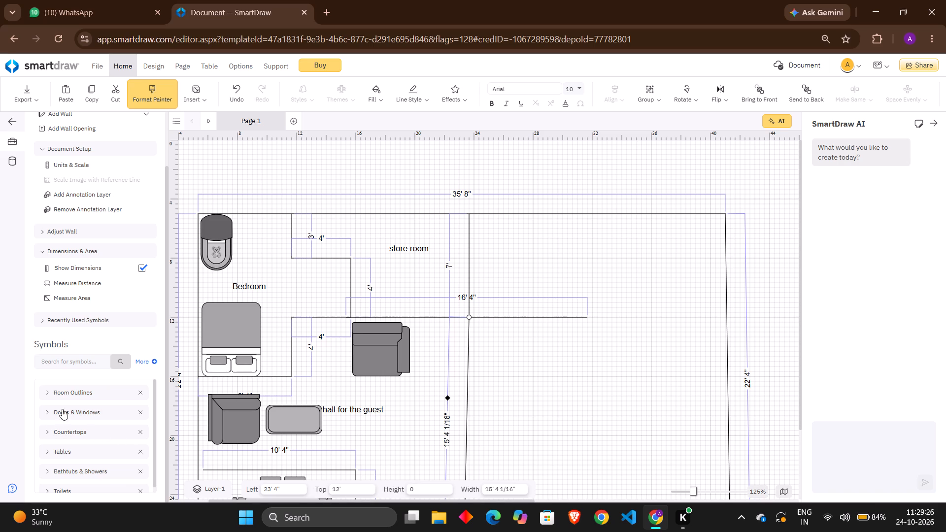
Expand the Countertops category and examine its symbols.
{"action": "left_click", "coordinate": [49, 432]}
{"action": "scroll", "coordinate": [69, 421], "scroll_direction": "down", "scroll_amount": 2}
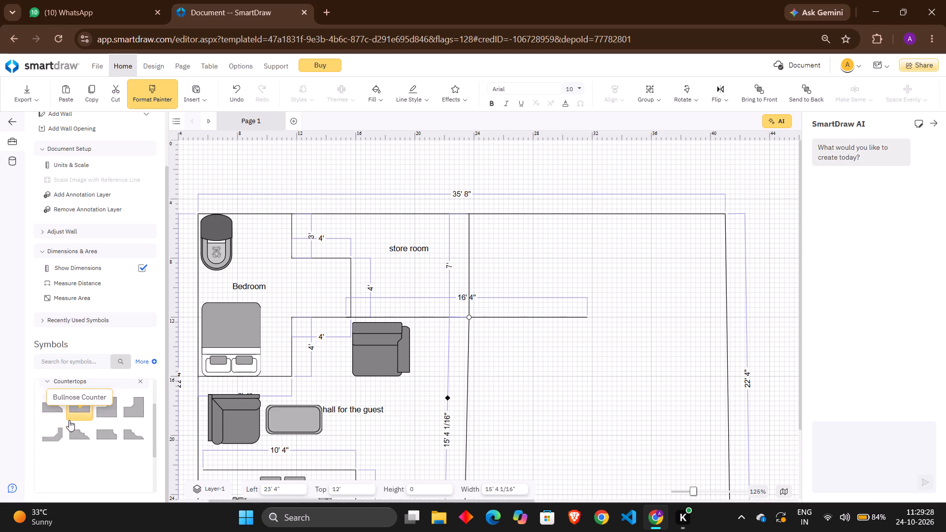
{"action": "scroll", "coordinate": [56, 433], "scroll_direction": "down", "scroll_amount": 3}
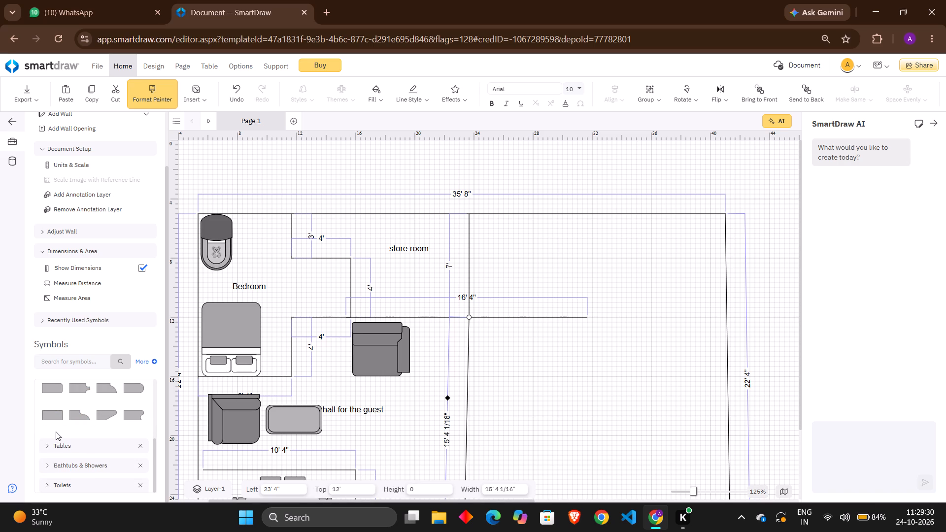
{"action": "scroll", "coordinate": [56, 431], "scroll_direction": "up", "scroll_amount": 11}
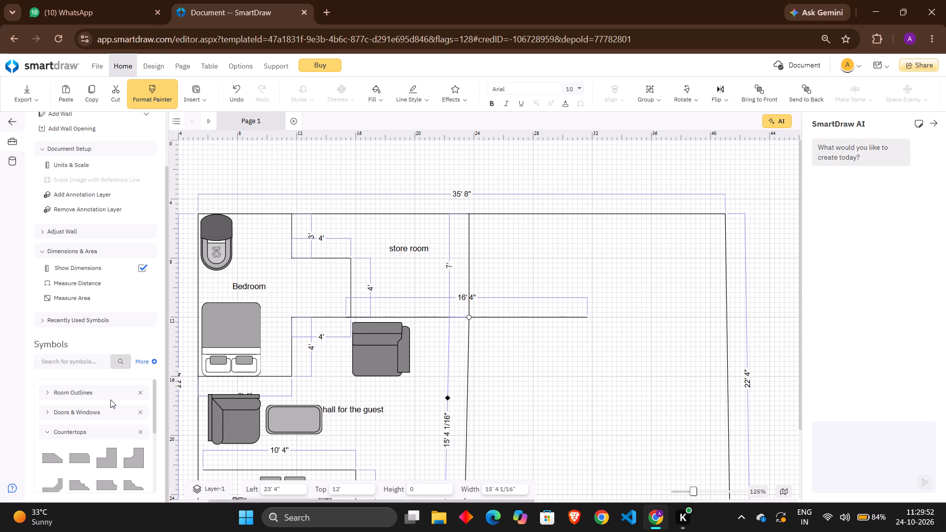
Search the symbol library for "cupboard" and look through the matching symbols.
{"action": "left_click", "coordinate": [60, 364]}
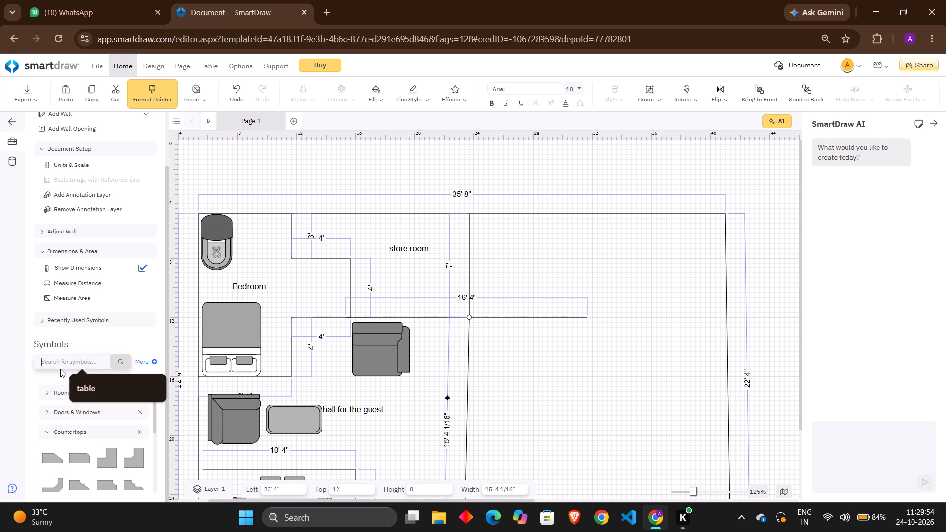
{"action": "type", "text": "cupboard"}
{"action": "key", "text": "Return"}
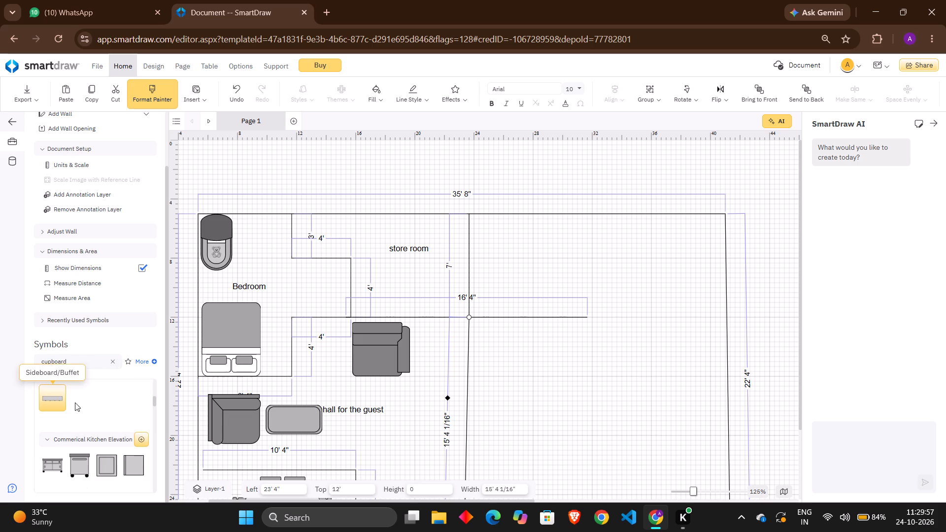
{"action": "scroll", "coordinate": [145, 456], "scroll_direction": "down", "scroll_amount": 2}
{"action": "scroll", "coordinate": [124, 469], "scroll_direction": "up", "scroll_amount": 1}
{"action": "scroll", "coordinate": [34, 494], "scroll_direction": "up", "scroll_amount": 2}
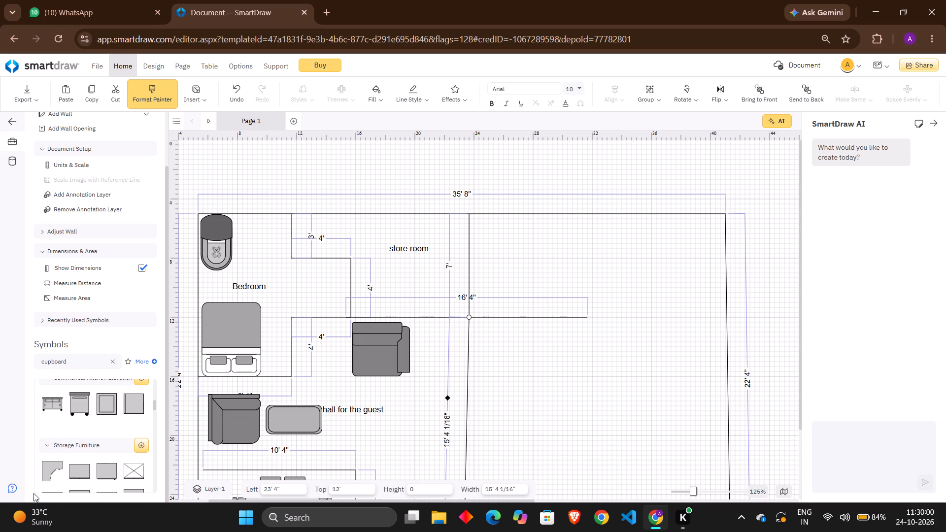
{"action": "scroll", "coordinate": [65, 474], "scroll_direction": "down", "scroll_amount": 3}
{"action": "scroll", "coordinate": [87, 462], "scroll_direction": "up", "scroll_amount": 3}
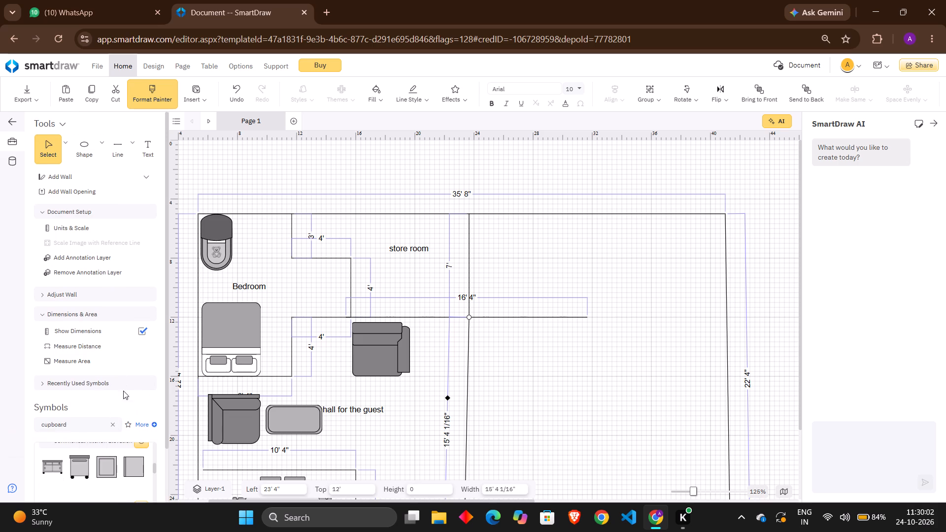
{"action": "middle_click_drag", "start_coordinate": [123, 401], "coordinate": [134, 361]}
{"action": "scroll", "coordinate": [123, 427], "scroll_direction": "down", "scroll_amount": 3}
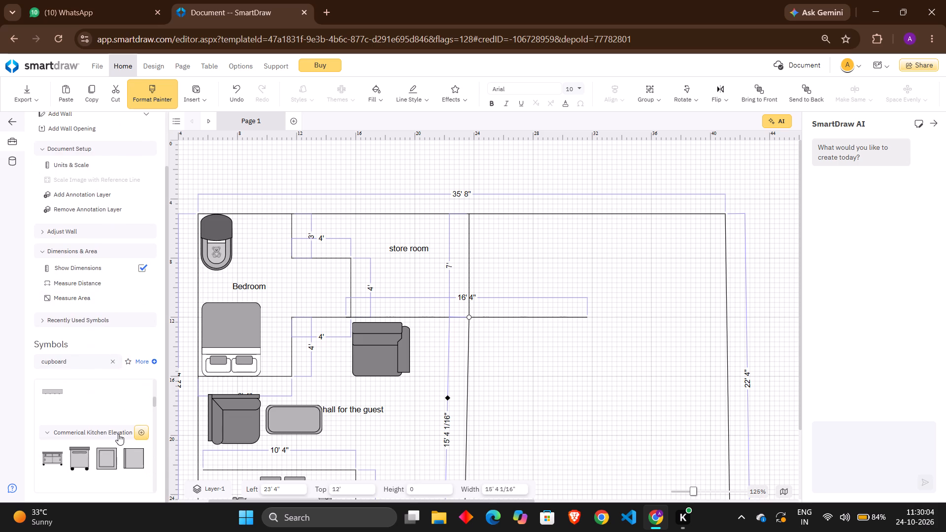
{"action": "scroll", "coordinate": [118, 434], "scroll_direction": "down", "scroll_amount": 3}
{"action": "scroll", "coordinate": [118, 433], "scroll_direction": "up", "scroll_amount": 3}
{"action": "scroll", "coordinate": [118, 433], "scroll_direction": "down", "scroll_amount": 1}
Place a Bain Marie with Hot Cupboard symbol beside the guest hall label, about left 17' 8", top 17' 6", rotated a quarter turn clockwise.
{"action": "left_click_drag", "start_coordinate": [55, 396], "coordinate": [168, 371]}
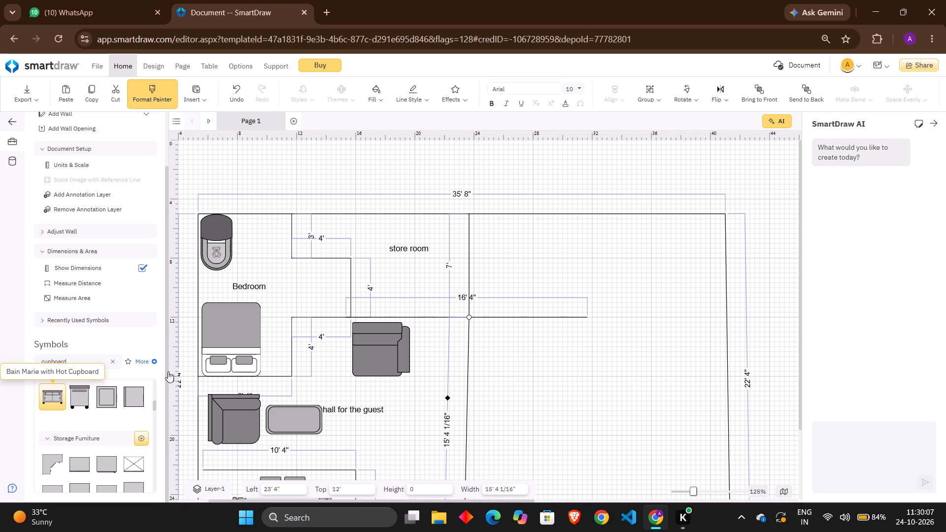
{"action": "left_click_drag", "start_coordinate": [168, 371], "coordinate": [430, 416]}
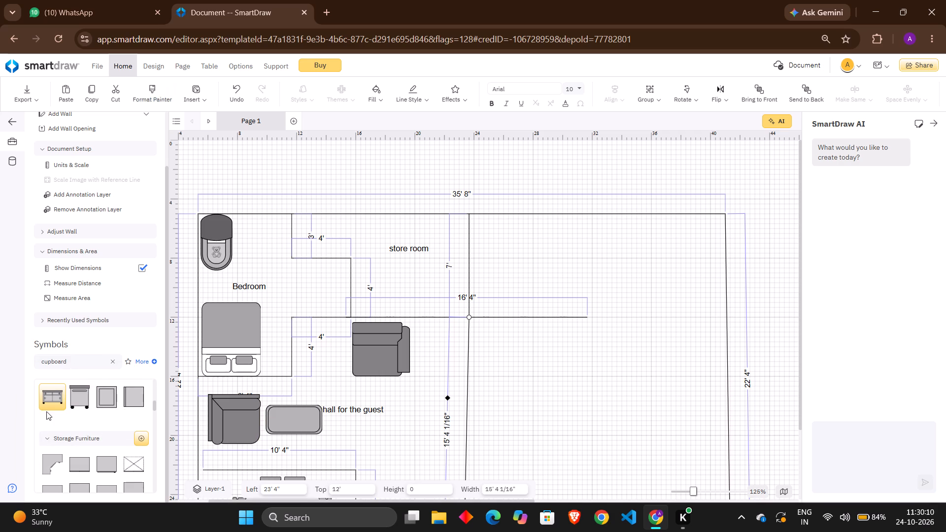
{"action": "left_click_drag", "start_coordinate": [52, 391], "coordinate": [405, 426]}
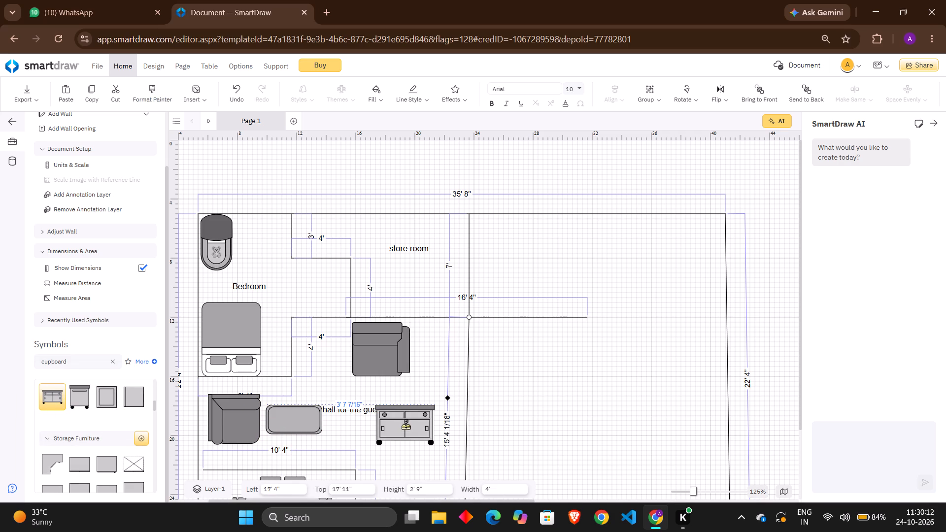
{"action": "left_click_drag", "start_coordinate": [405, 426], "coordinate": [411, 422]}
{"action": "left_click_drag", "start_coordinate": [375, 391], "coordinate": [471, 345]}
Delete the long partition line separating the store room and guest hall from the empty part of the plan.
{"action": "scroll", "coordinate": [618, 316], "scroll_direction": "down", "scroll_amount": 2}
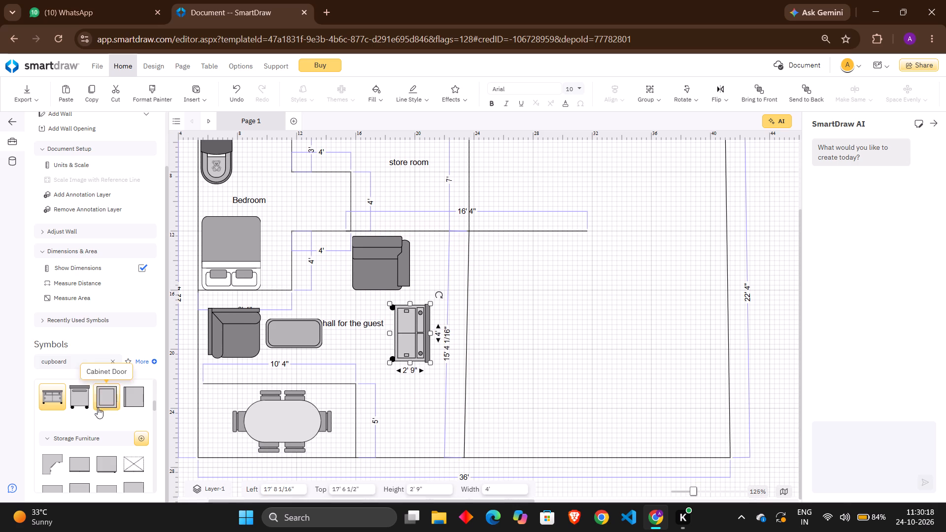
{"action": "scroll", "coordinate": [90, 418], "scroll_direction": "down", "scroll_amount": 2}
{"action": "scroll", "coordinate": [90, 419], "scroll_direction": "up", "scroll_amount": 1}
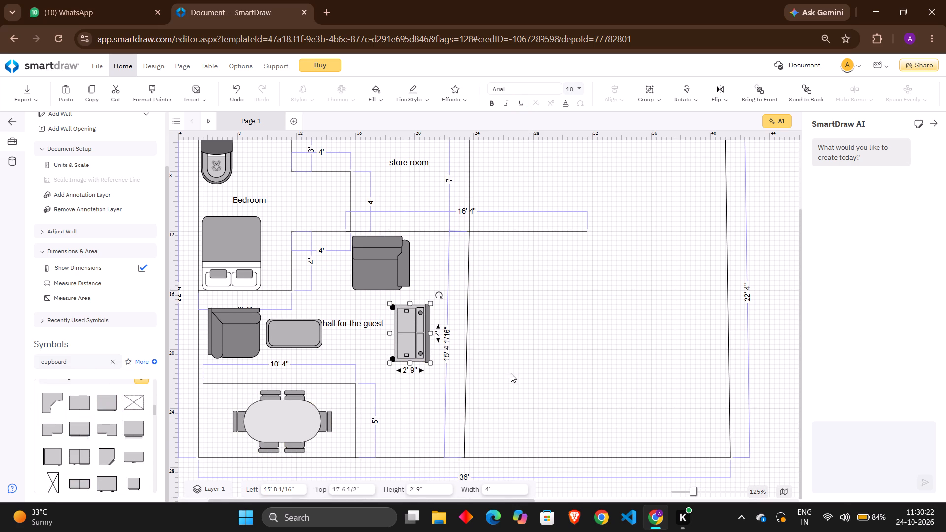
{"action": "left_click", "coordinate": [469, 273]}
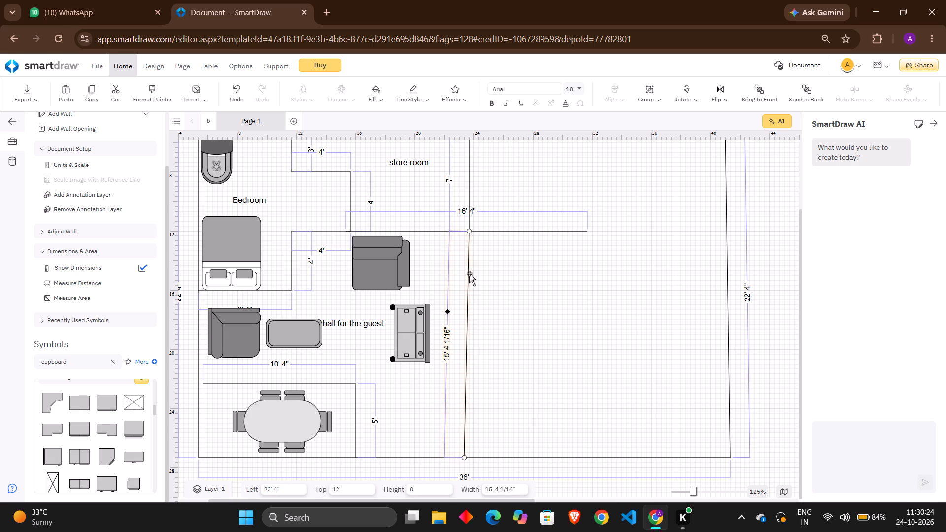
{"action": "key", "text": "Delete"}
{"action": "scroll", "coordinate": [481, 288], "scroll_direction": "up", "scroll_amount": 3}
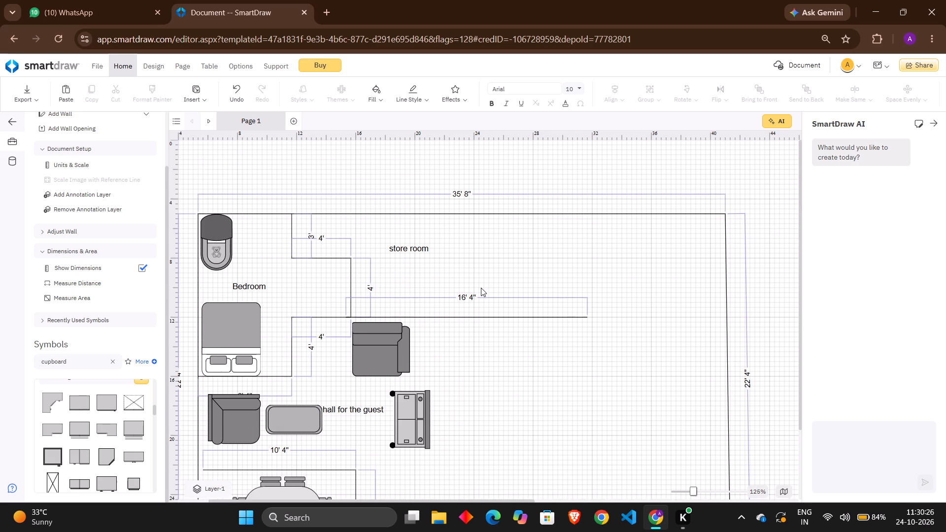
Draw a vertical partition line about 22' 4" long from the top wall to the bottom wall, at about left 23' 4".
{"action": "scroll", "coordinate": [481, 288], "scroll_direction": "down", "scroll_amount": 1}
{"action": "scroll", "coordinate": [111, 385], "scroll_direction": "up", "scroll_amount": 4}
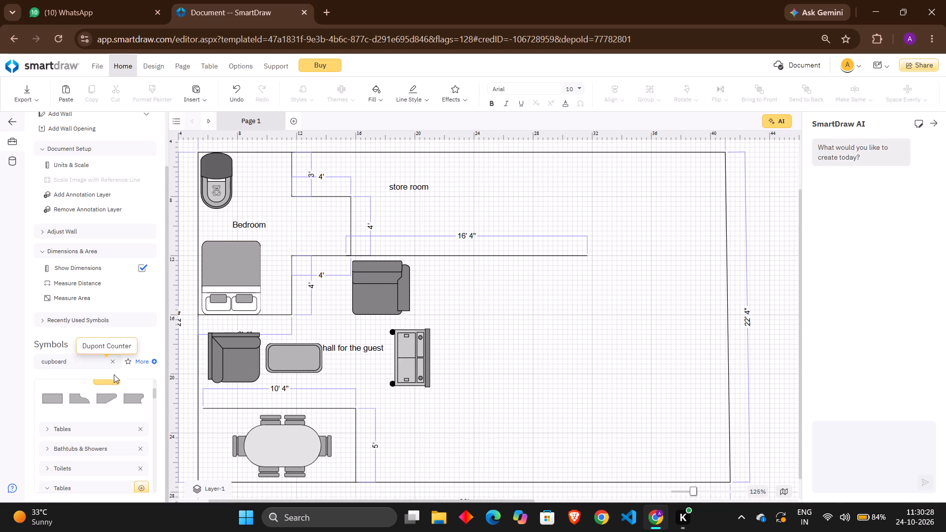
{"action": "scroll", "coordinate": [123, 261], "scroll_direction": "up", "scroll_amount": 1}
{"action": "scroll", "coordinate": [122, 261], "scroll_direction": "down", "scroll_amount": 1}
{"action": "scroll", "coordinate": [122, 261], "scroll_direction": "up", "scroll_amount": 5}
{"action": "left_click", "coordinate": [119, 156]}
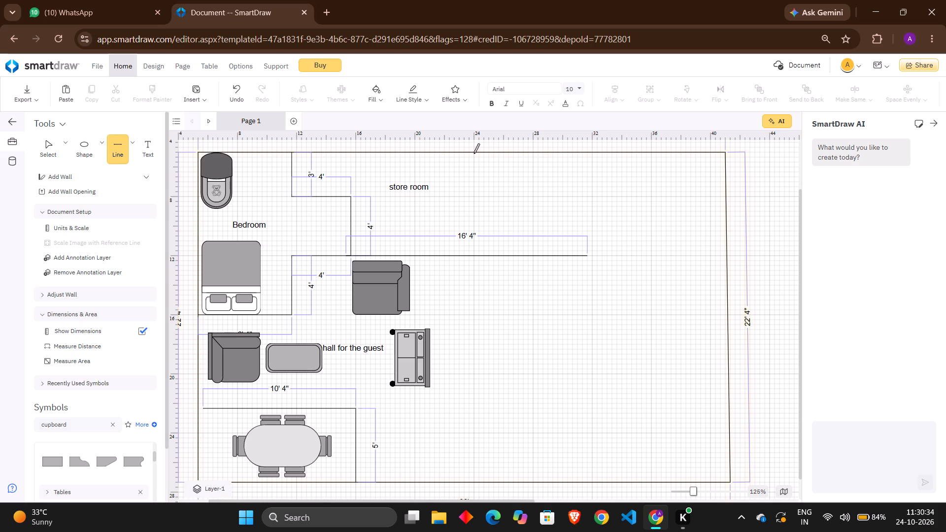
{"action": "left_click_drag", "start_coordinate": [473, 152], "coordinate": [473, 173]}
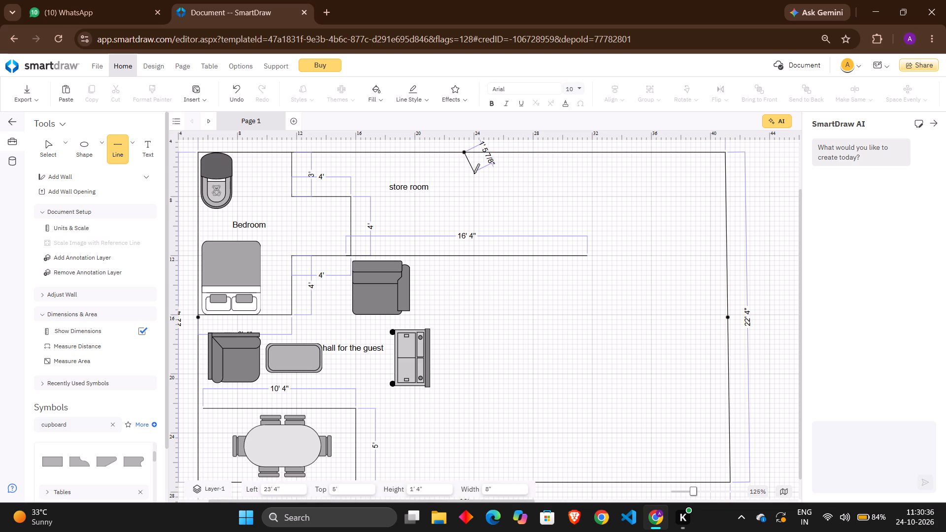
{"action": "left_click_drag", "start_coordinate": [473, 173], "coordinate": [459, 479]}
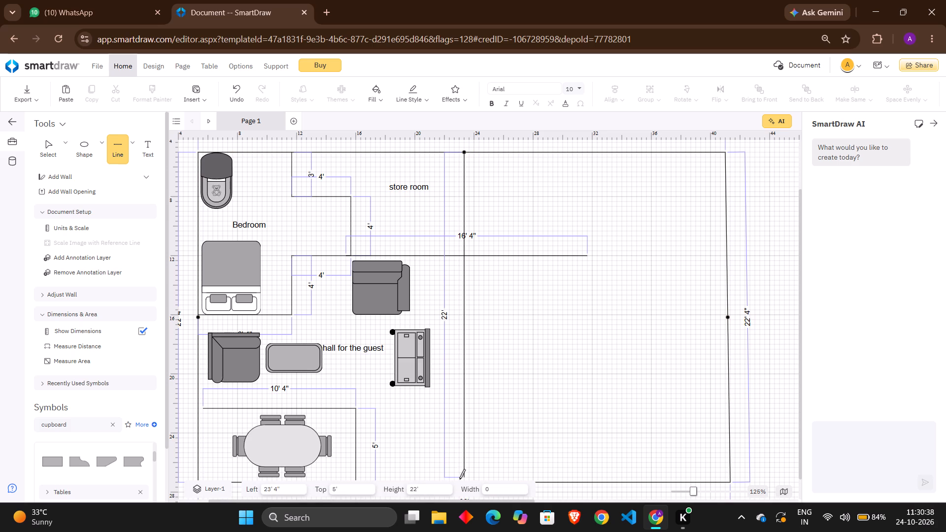
{"action": "left_click_drag", "start_coordinate": [459, 479], "coordinate": [466, 439]}
{"action": "scroll", "coordinate": [450, 469], "scroll_direction": "down", "scroll_amount": 4}
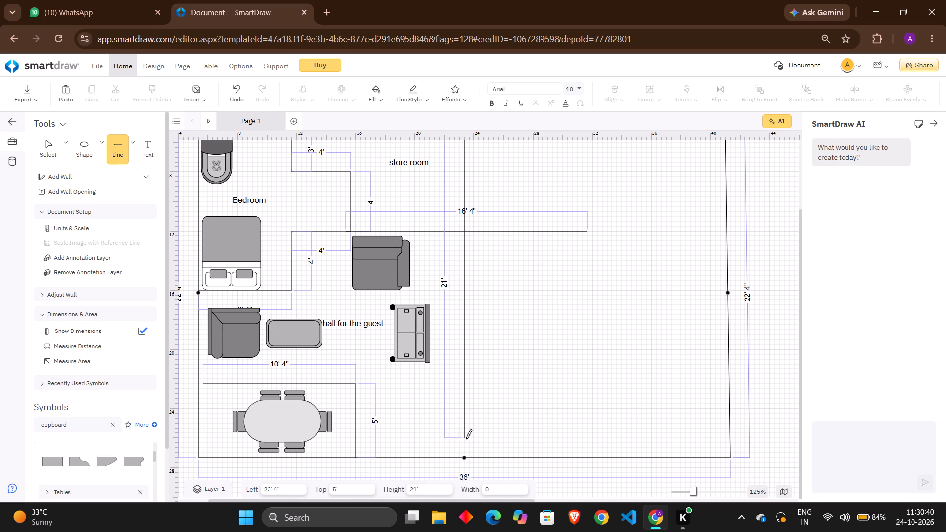
{"action": "left_click_drag", "start_coordinate": [466, 439], "coordinate": [469, 458]}
Extend the 16' 4" horizontal partition with a line about 2' 8" long from its free end toward the right outer wall.
{"action": "scroll", "coordinate": [562, 377], "scroll_direction": "up", "scroll_amount": 2}
{"action": "scroll", "coordinate": [563, 372], "scroll_direction": "down", "scroll_amount": 2}
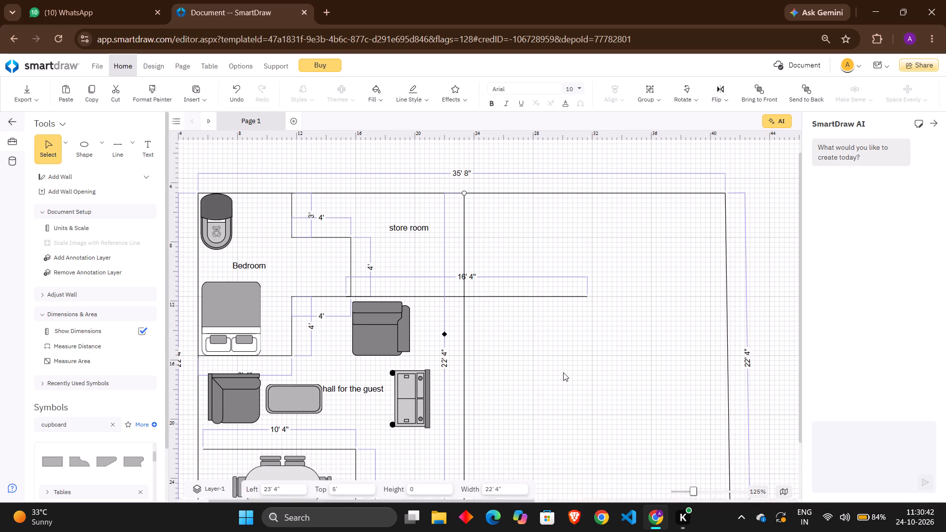
{"action": "scroll", "coordinate": [563, 372], "scroll_direction": "up", "scroll_amount": 1}
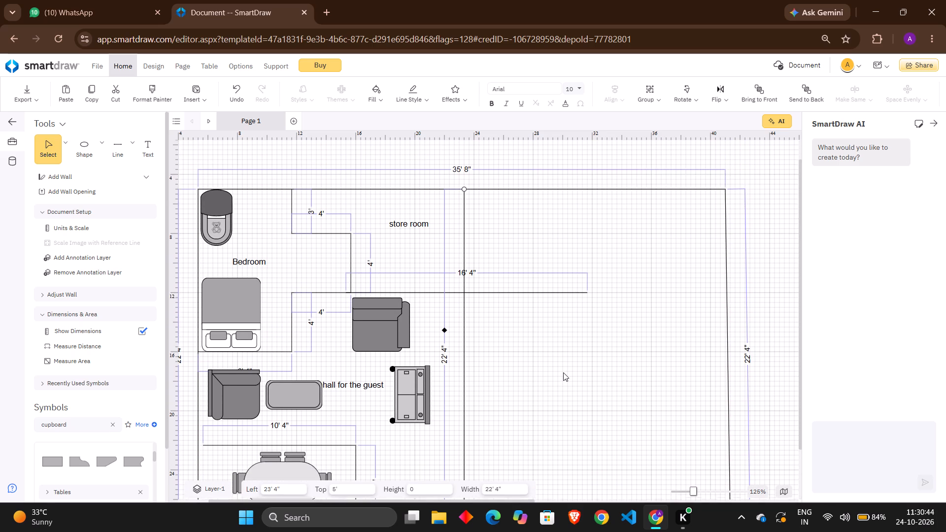
{"action": "scroll", "coordinate": [563, 372], "scroll_direction": "down", "scroll_amount": 3}
{"action": "scroll", "coordinate": [378, 344], "scroll_direction": "up", "scroll_amount": 2}
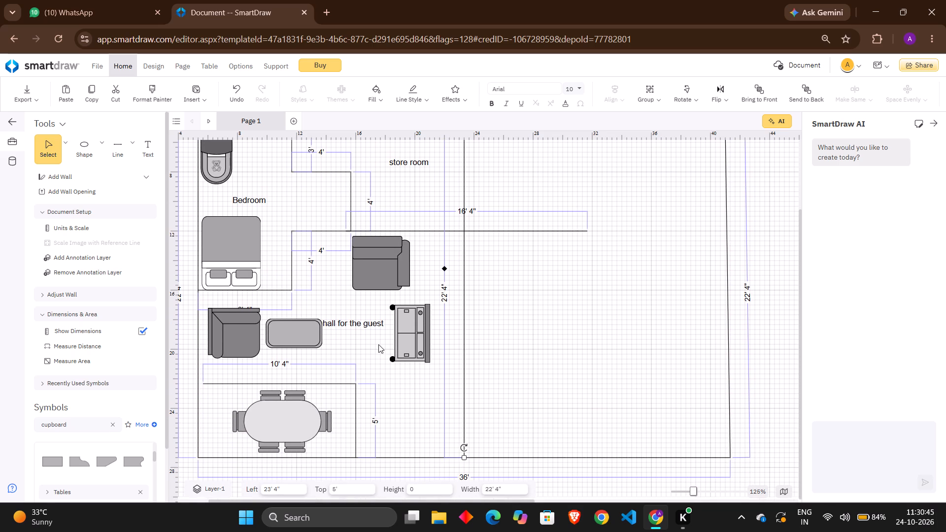
{"action": "left_click", "coordinate": [120, 154]}
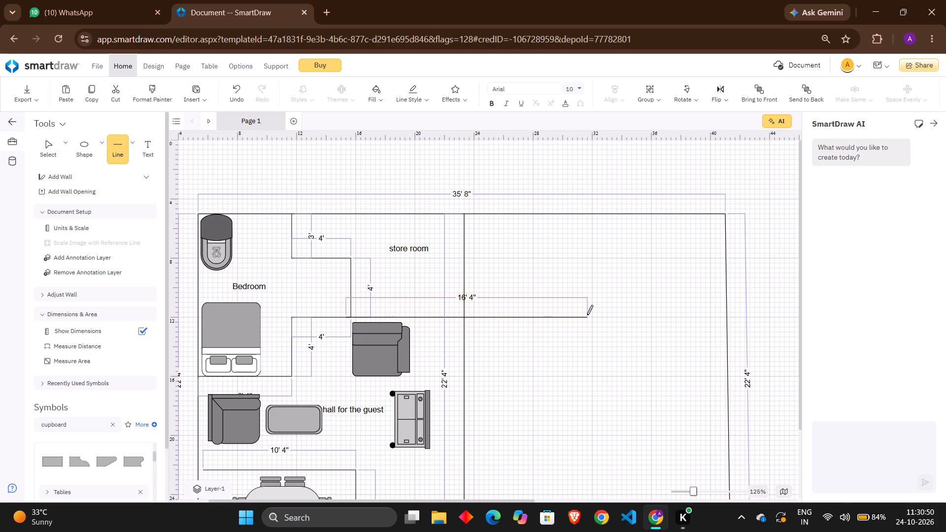
{"action": "left_click_drag", "start_coordinate": [587, 317], "coordinate": [630, 315]}
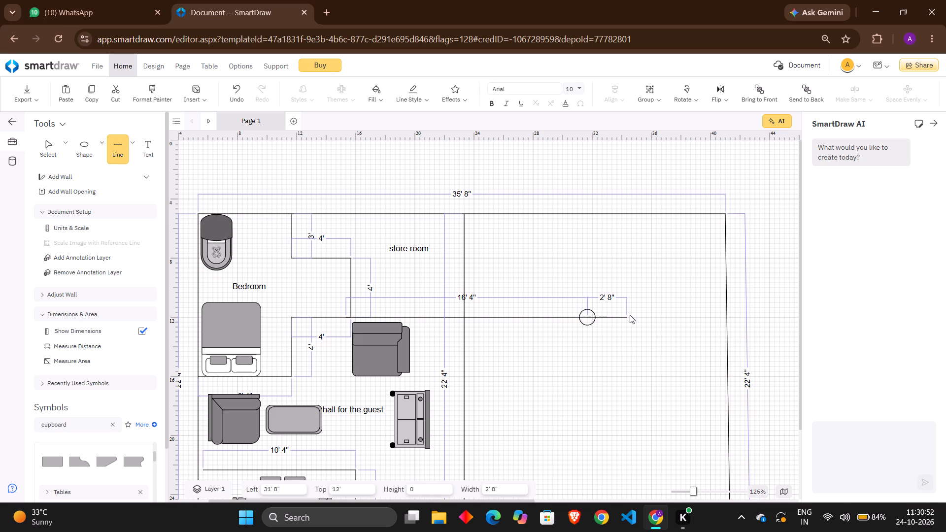
{"action": "left_click_drag", "start_coordinate": [630, 315], "coordinate": [628, 315]}
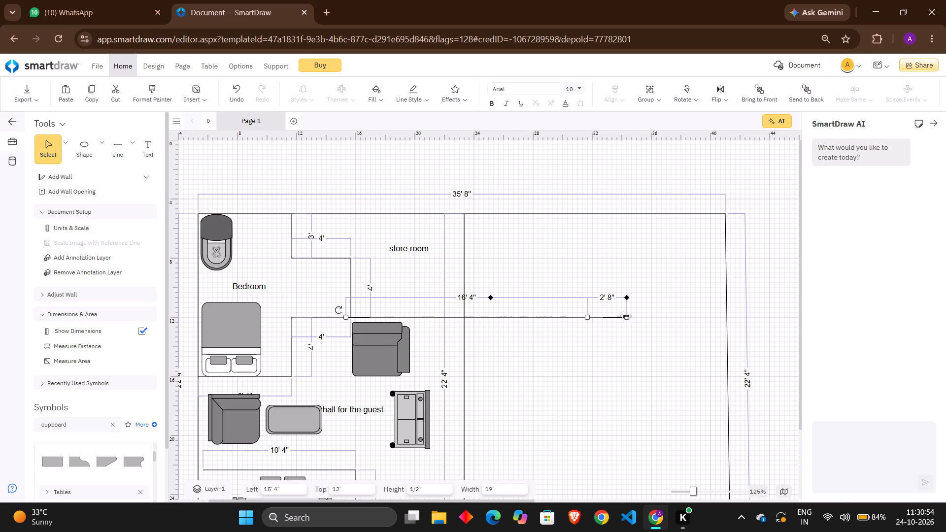
Draw a vertical line about 7' long from the end of the 2' 8" extension up to the top wall.
{"action": "left_click", "coordinate": [114, 156]}
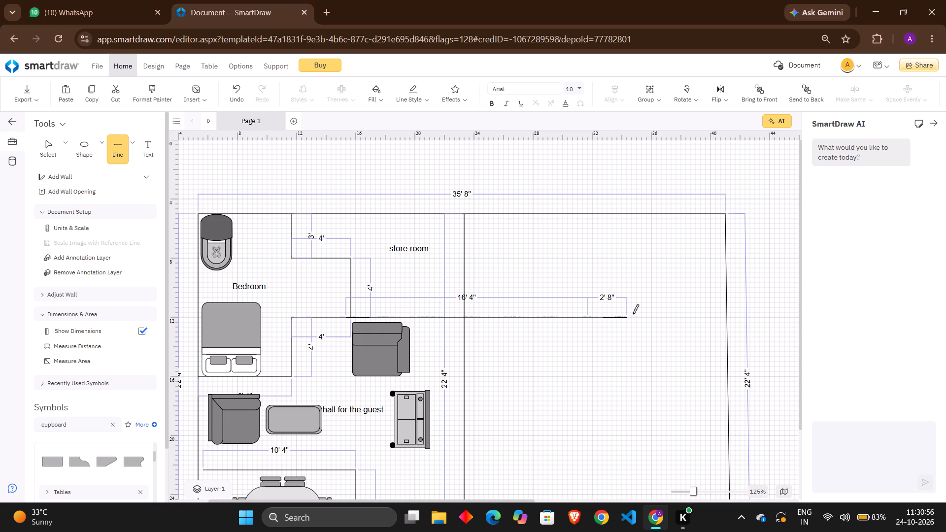
{"action": "left_click_drag", "start_coordinate": [625, 318], "coordinate": [624, 241]}
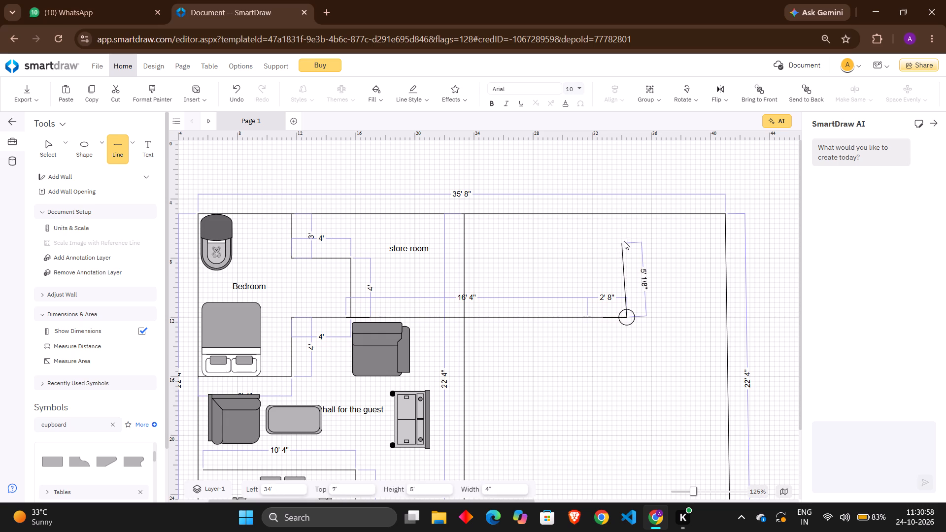
{"action": "left_click_drag", "start_coordinate": [624, 241], "coordinate": [627, 214]}
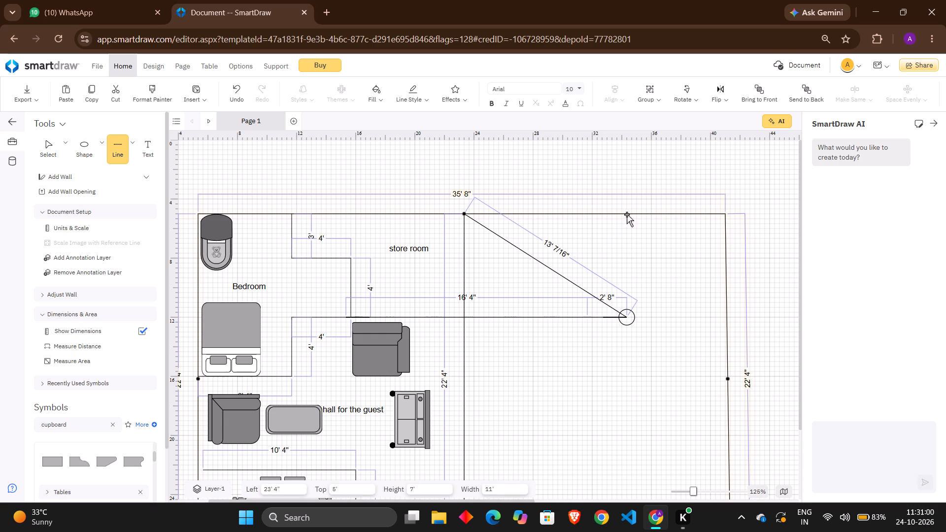
{"action": "left_click_drag", "start_coordinate": [627, 214], "coordinate": [627, 213]}
{"action": "left_click", "coordinate": [585, 385]}
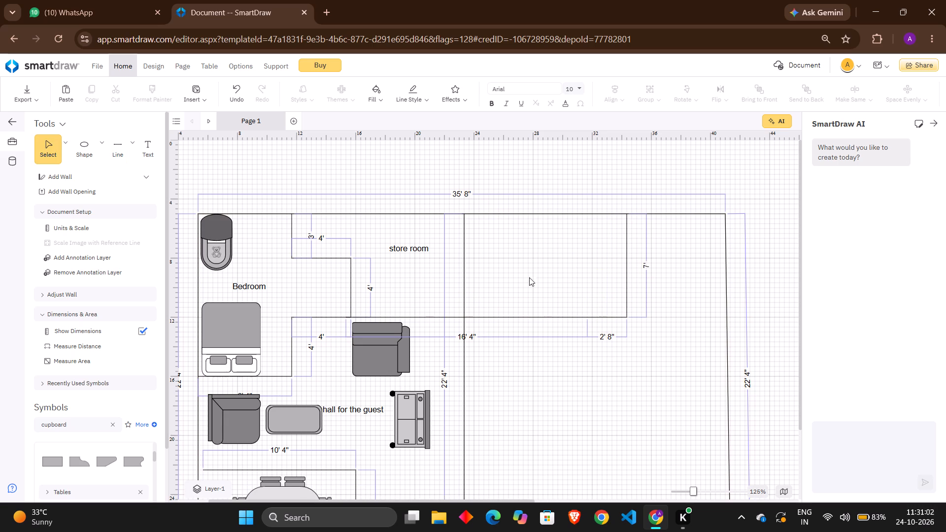
Add the text label "room for kids" inside the newly enclosed room beside the store room.
{"action": "left_click", "coordinate": [524, 270]}
{"action": "left_click", "coordinate": [145, 153]}
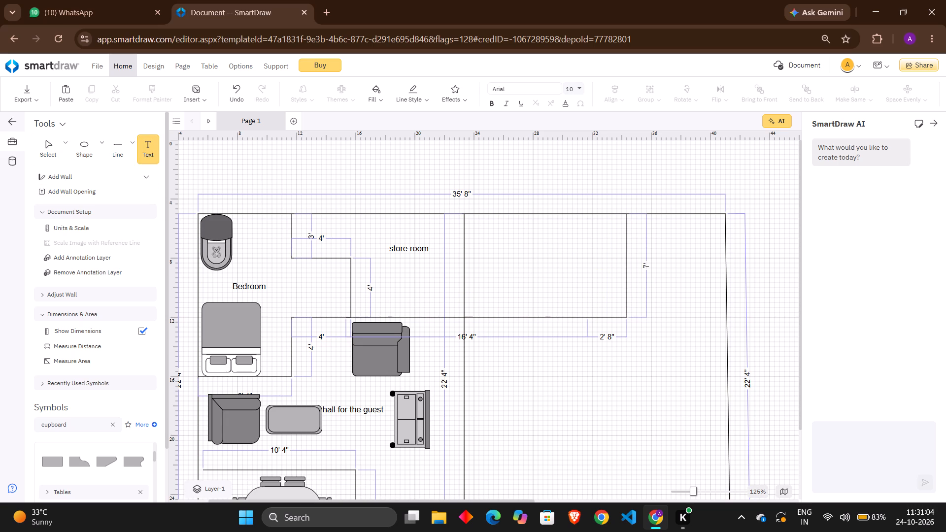
{"action": "left_click", "coordinate": [526, 267]}
{"action": "type", "text": "ro"}
{"action": "type", "text": "om for"}
{"action": "key", "text": "space"}
{"action": "type", "text": "kids"}
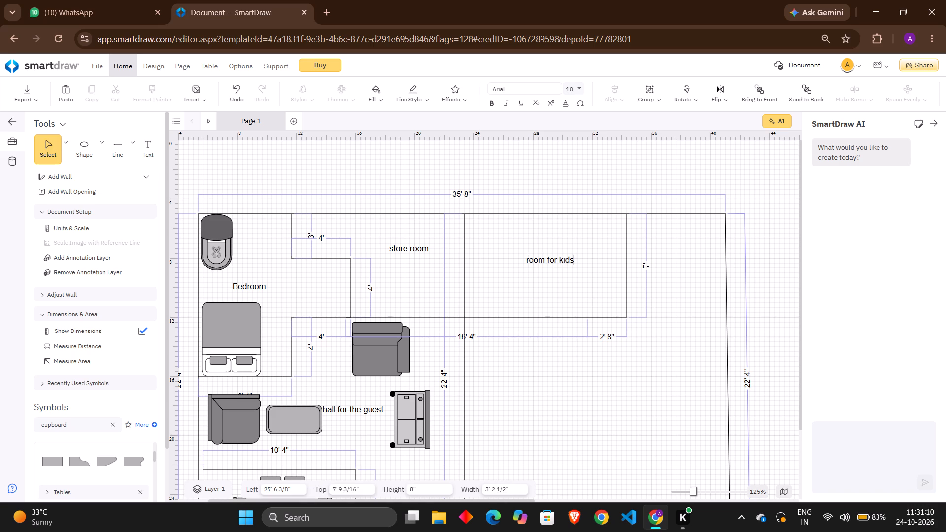
Clear the symbol search and look through the symbol categories, including Countertops.
{"action": "scroll", "coordinate": [65, 316], "scroll_direction": "down", "scroll_amount": 2}
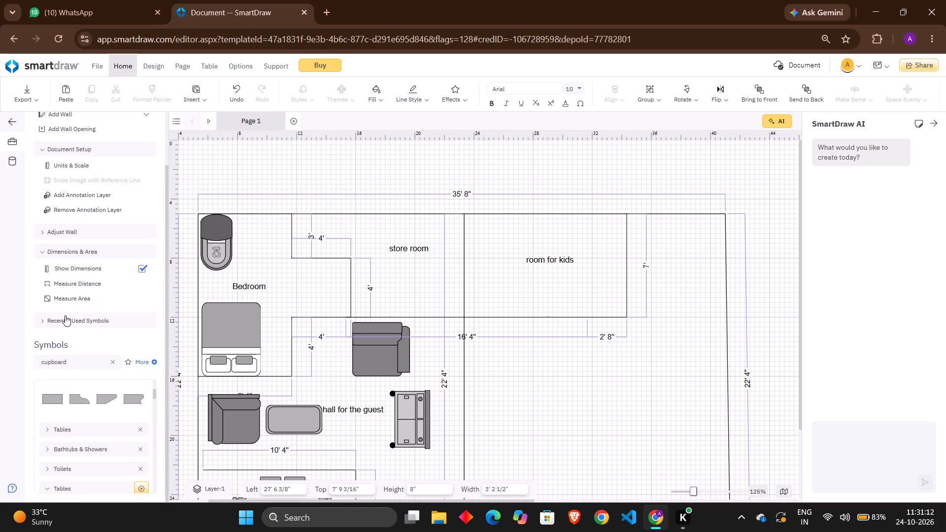
{"action": "scroll", "coordinate": [65, 315], "scroll_direction": "down", "scroll_amount": 2}
{"action": "left_click", "coordinate": [111, 365]}
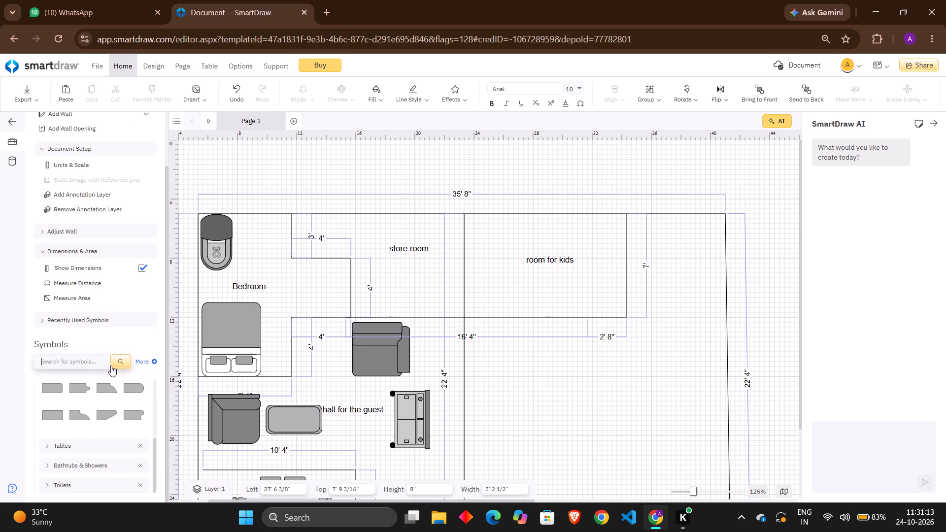
{"action": "scroll", "coordinate": [111, 365], "scroll_direction": "down", "scroll_amount": 1}
{"action": "scroll", "coordinate": [104, 290], "scroll_direction": "down", "scroll_amount": 4}
{"action": "scroll", "coordinate": [96, 450], "scroll_direction": "down", "scroll_amount": 3}
{"action": "scroll", "coordinate": [96, 441], "scroll_direction": "up", "scroll_amount": 3}
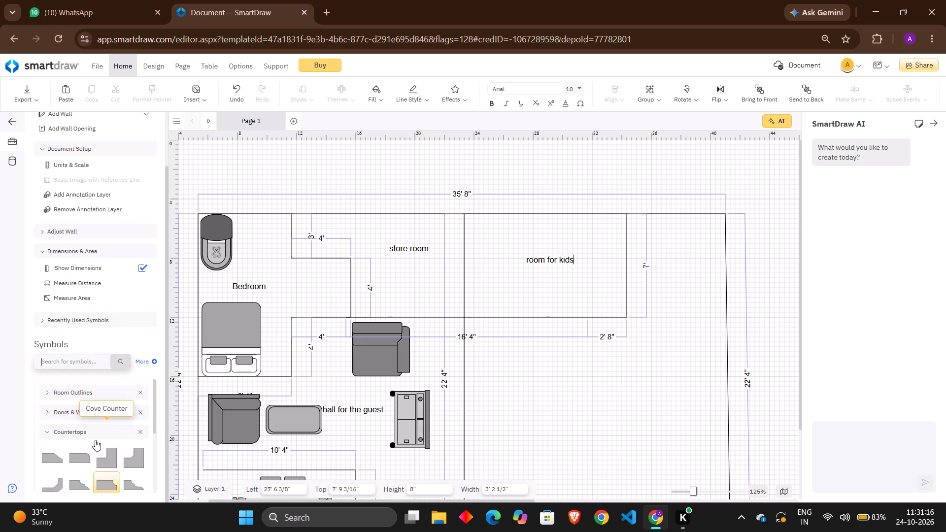
{"action": "scroll", "coordinate": [95, 440], "scroll_direction": "down", "scroll_amount": 2}
{"action": "scroll", "coordinate": [95, 431], "scroll_direction": "up", "scroll_amount": 4}
{"action": "scroll", "coordinate": [95, 432], "scroll_direction": "down", "scroll_amount": 2}
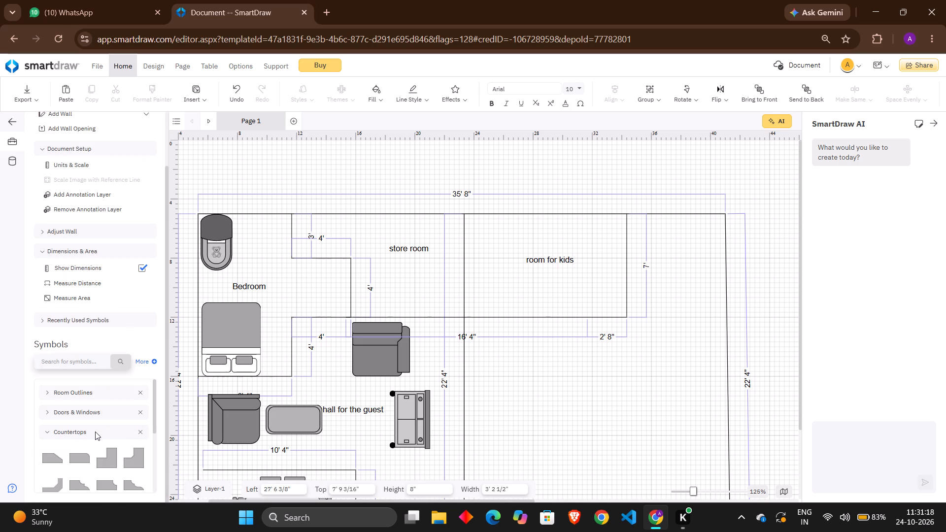
{"action": "scroll", "coordinate": [95, 432], "scroll_direction": "down", "scroll_amount": 1}
{"action": "scroll", "coordinate": [59, 401], "scroll_direction": "up", "scroll_amount": 1}
Expand the Doors & Windows category and examine its symbols.
{"action": "left_click", "coordinate": [45, 416]}
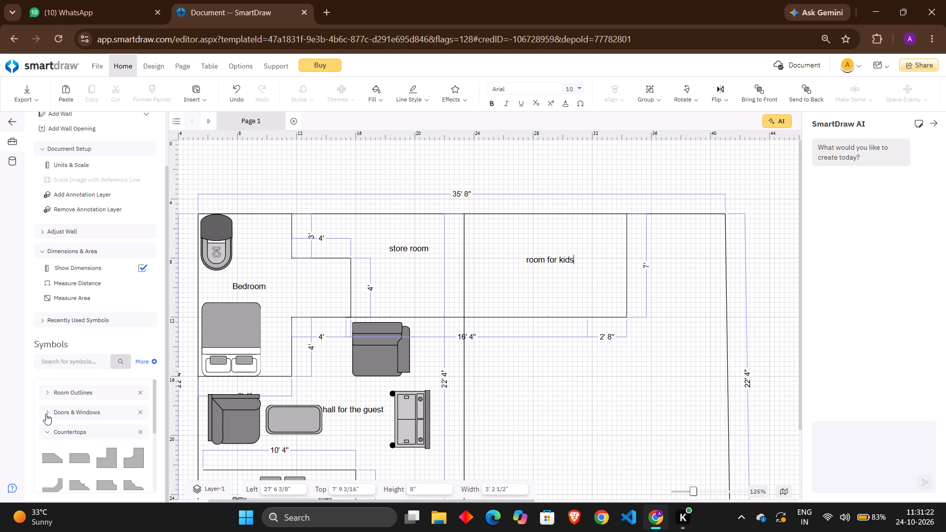
{"action": "left_click", "coordinate": [46, 414]}
{"action": "scroll", "coordinate": [46, 414], "scroll_direction": "down", "scroll_amount": 2}
{"action": "scroll", "coordinate": [46, 414], "scroll_direction": "up", "scroll_amount": 1}
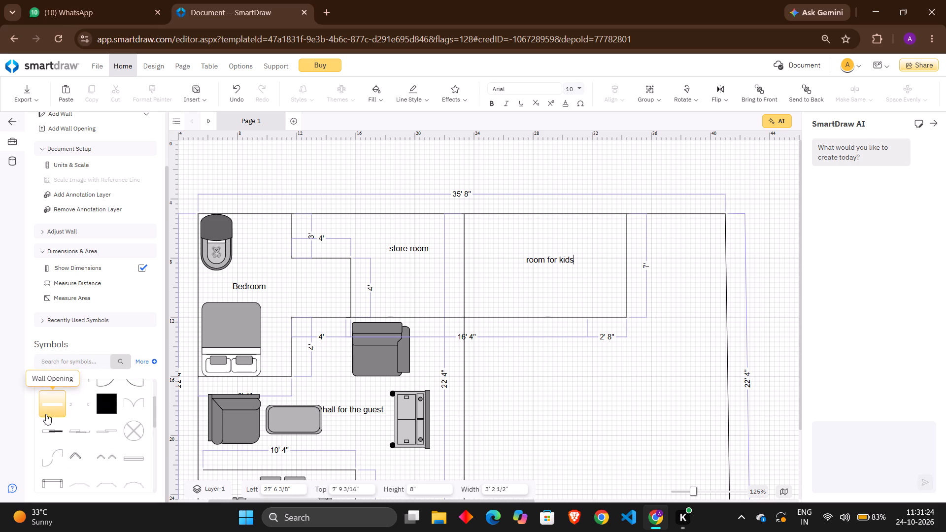
{"action": "scroll", "coordinate": [46, 414], "scroll_direction": "down", "scroll_amount": 10}
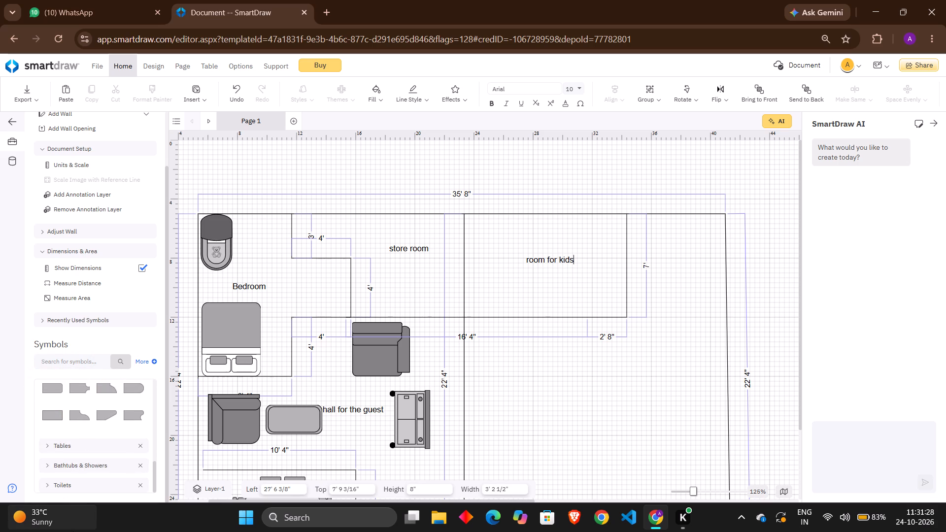
Draw a horizontal line about 10' 4" long from the kids' room's lower-right corner out past the right outer wall.
{"action": "scroll", "coordinate": [73, 531], "scroll_direction": "up", "scroll_amount": 2}
{"action": "scroll", "coordinate": [94, 394], "scroll_direction": "up", "scroll_amount": 2}
{"action": "scroll", "coordinate": [96, 293], "scroll_direction": "up", "scroll_amount": 5}
{"action": "left_click", "coordinate": [124, 150]}
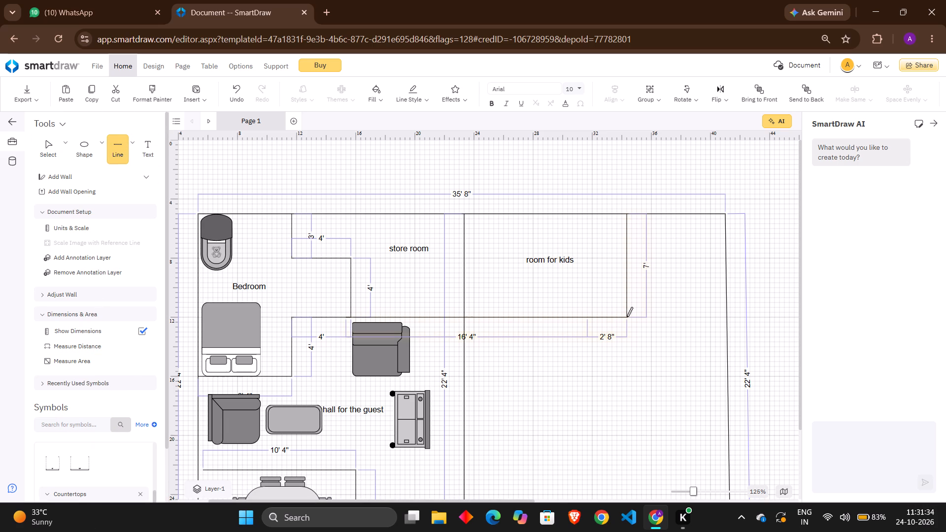
{"action": "left_click_drag", "start_coordinate": [627, 317], "coordinate": [727, 309]}
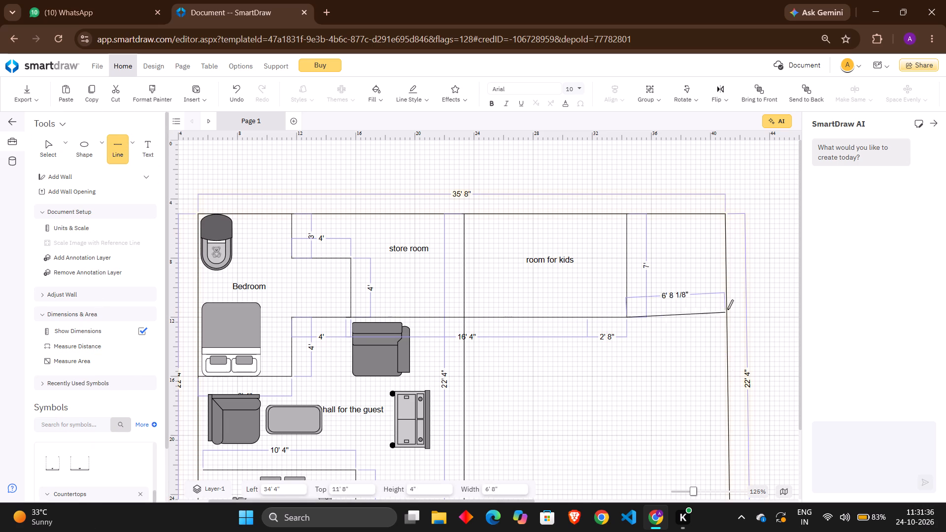
{"action": "left_click_drag", "start_coordinate": [727, 309], "coordinate": [724, 309]}
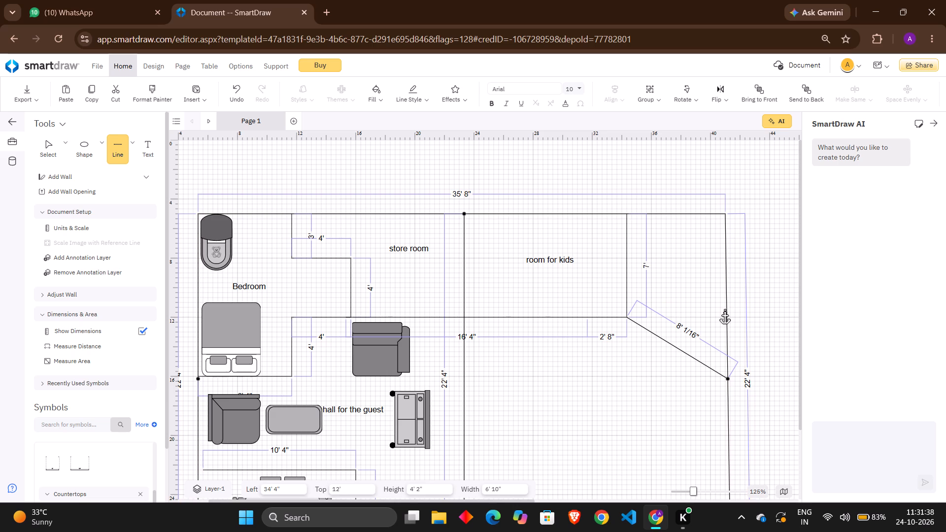
{"action": "left_click_drag", "start_coordinate": [724, 309], "coordinate": [706, 313]}
{"action": "left_click_drag", "start_coordinate": [706, 313], "coordinate": [691, 316]}
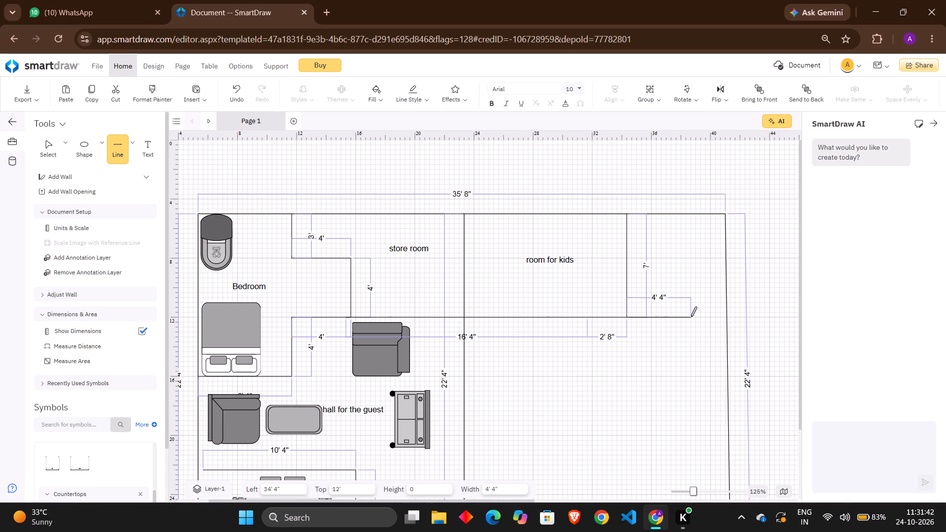
{"action": "left_click_drag", "start_coordinate": [691, 316], "coordinate": [728, 312]}
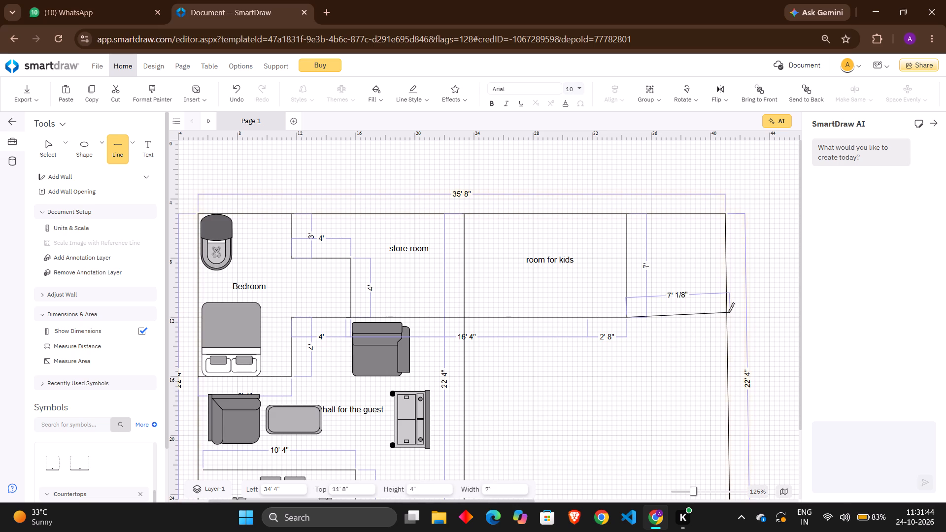
{"action": "left_click_drag", "start_coordinate": [728, 312], "coordinate": [779, 318]}
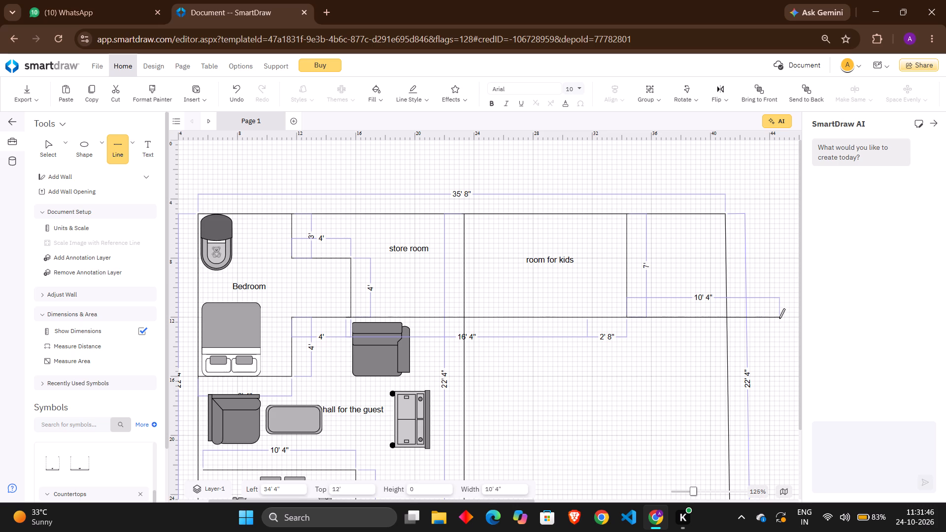
{"action": "left_click_drag", "start_coordinate": [779, 318], "coordinate": [779, 316]}
{"action": "left_click", "coordinate": [709, 354]}
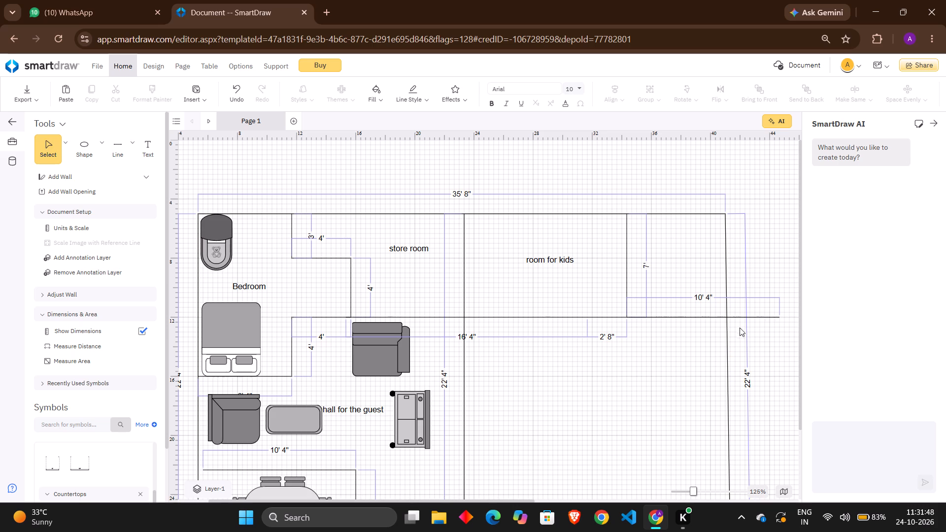
Move the new 10' 4" horizontal line back along the partition so its outer end meets the right outer wall.
{"action": "left_click_drag", "start_coordinate": [777, 316], "coordinate": [729, 316]}
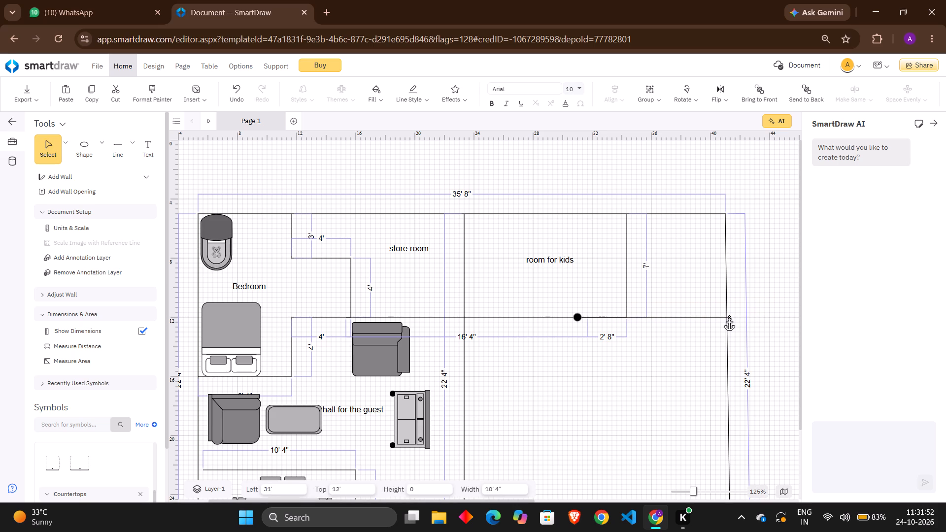
{"action": "left_click_drag", "start_coordinate": [729, 316], "coordinate": [725, 316]}
{"action": "left_click", "coordinate": [698, 367]}
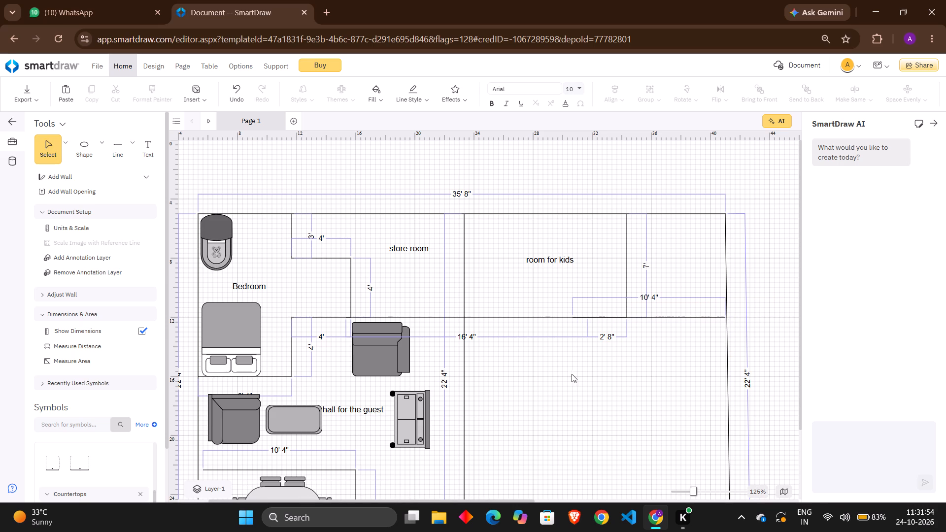
Enlarge the outer floor outline from its outer corners to about 37' 4" wide and 22' high.
{"action": "scroll", "coordinate": [676, 346], "scroll_direction": "up", "scroll_amount": 2, "text": "ctrl"}
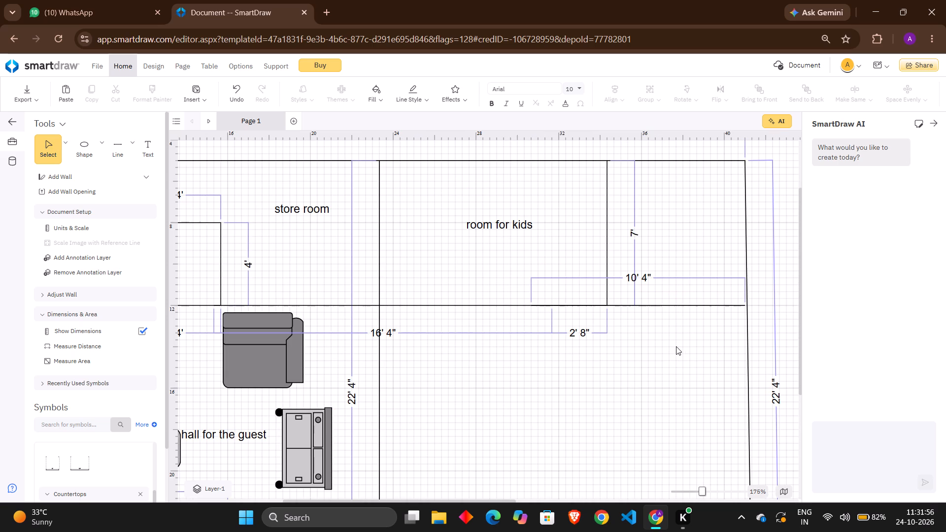
{"action": "scroll", "coordinate": [676, 346], "scroll_direction": "up", "scroll_amount": 2, "text": "ctrl"}
{"action": "scroll", "coordinate": [676, 331], "scroll_direction": "up", "scroll_amount": 2}
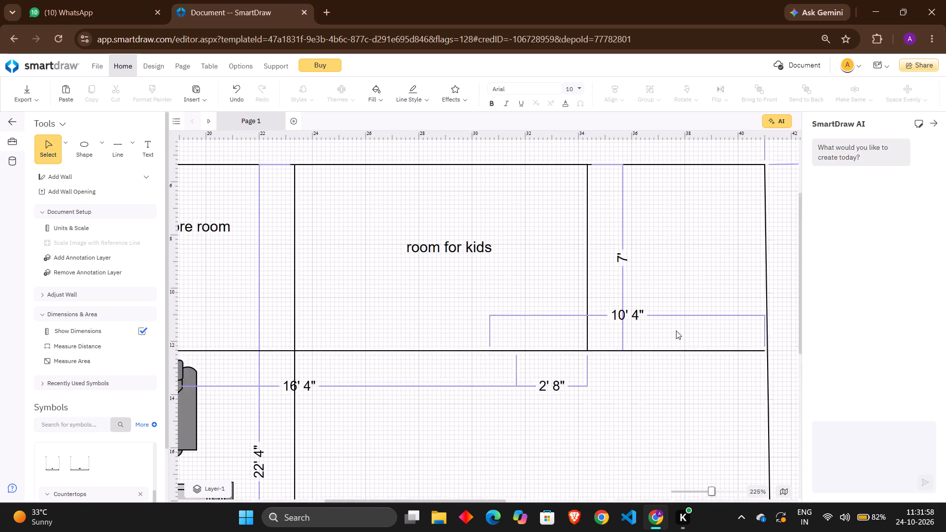
{"action": "scroll", "coordinate": [676, 331], "scroll_direction": "down", "scroll_amount": 6, "text": "ctrl"}
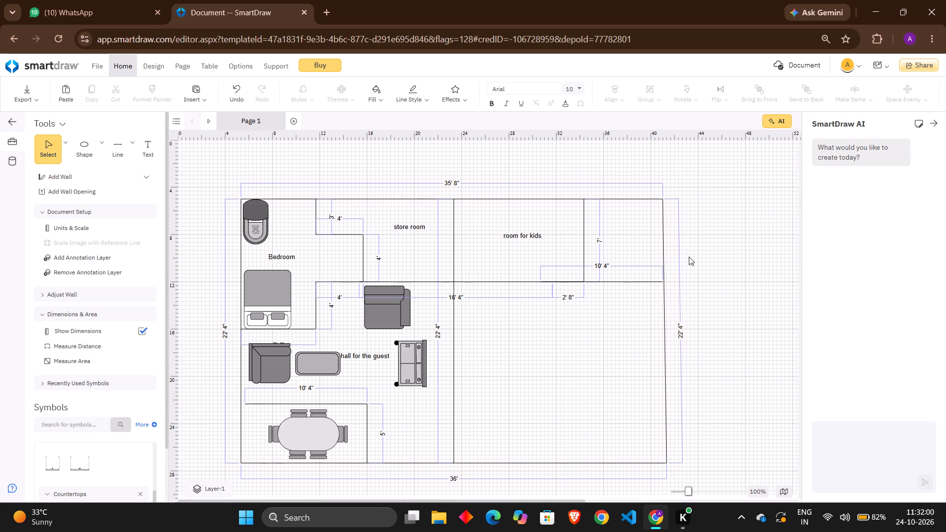
{"action": "left_click", "coordinate": [661, 215]}
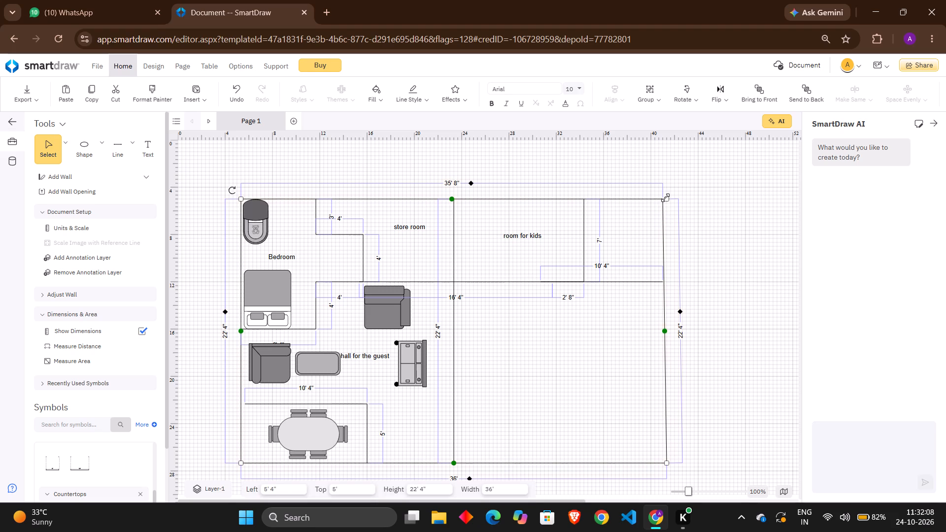
{"action": "left_click_drag", "start_coordinate": [666, 198], "coordinate": [674, 198]}
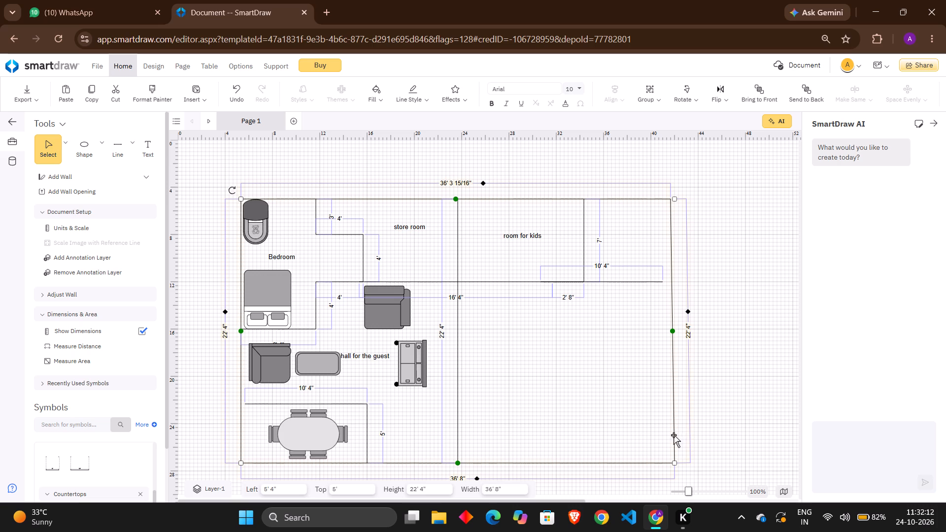
{"action": "left_click_drag", "start_coordinate": [674, 464], "coordinate": [674, 448]}
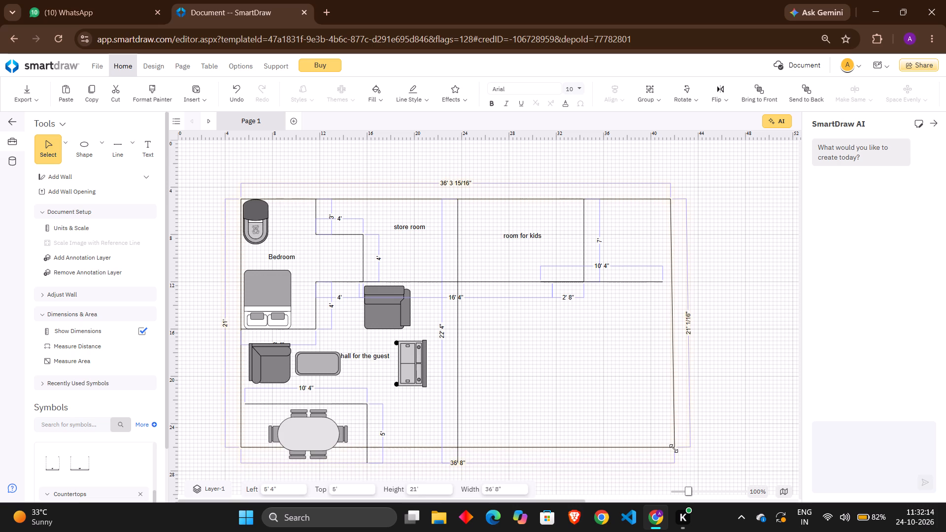
{"action": "left_click_drag", "start_coordinate": [674, 448], "coordinate": [682, 461]}
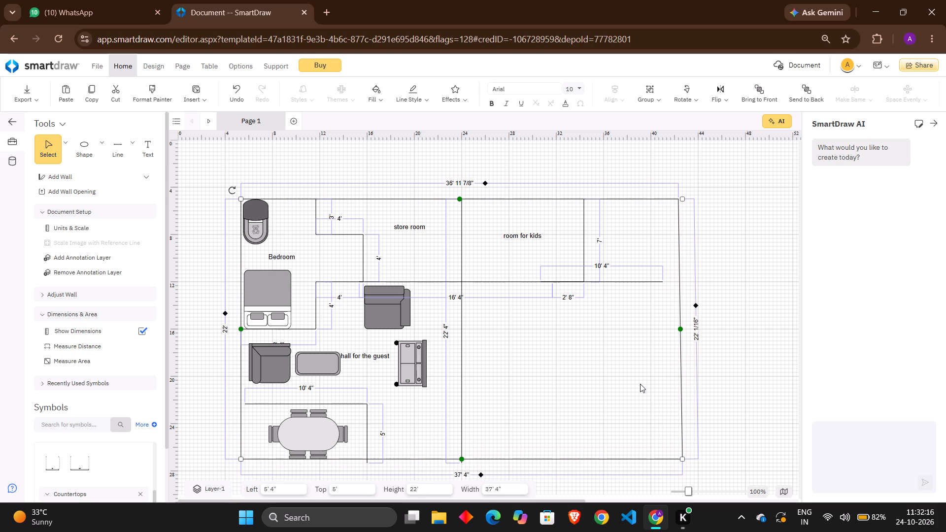
Shift the outer outline to about 4' 8" from the left and extend its bottom edge to the central partition's lower end, about 22' 4" high.
{"action": "left_click", "coordinate": [640, 384]}
{"action": "left_click_drag", "start_coordinate": [682, 458], "coordinate": [687, 456]}
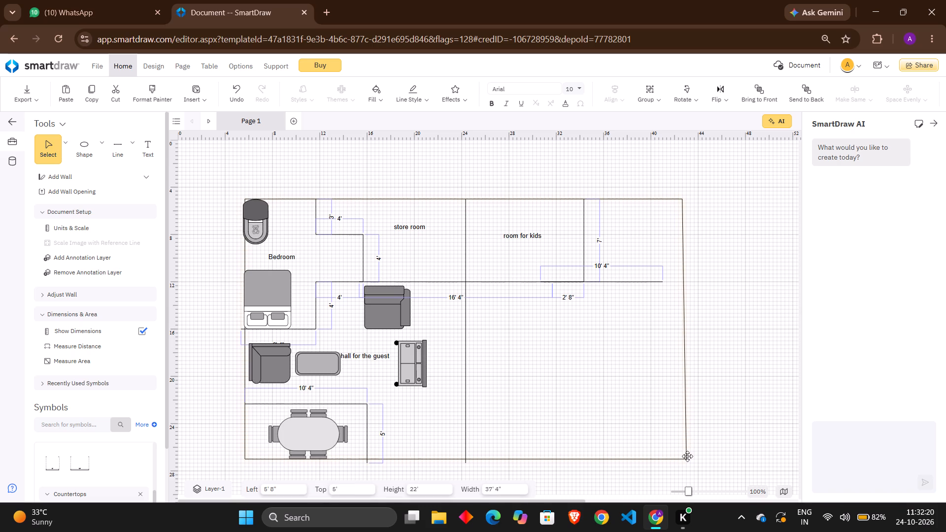
{"action": "left_click_drag", "start_coordinate": [687, 456], "coordinate": [675, 459]}
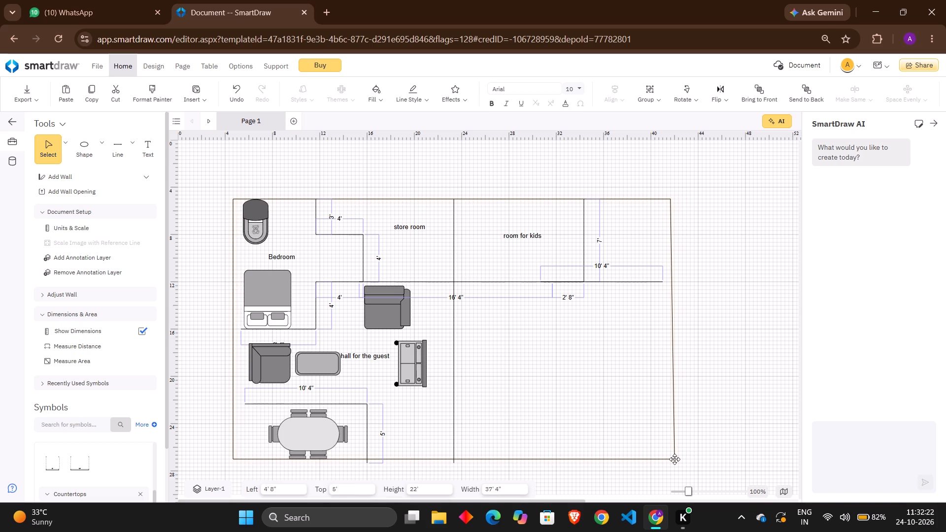
{"action": "left_click_drag", "start_coordinate": [675, 459], "coordinate": [673, 458]}
{"action": "left_click", "coordinate": [453, 459]}
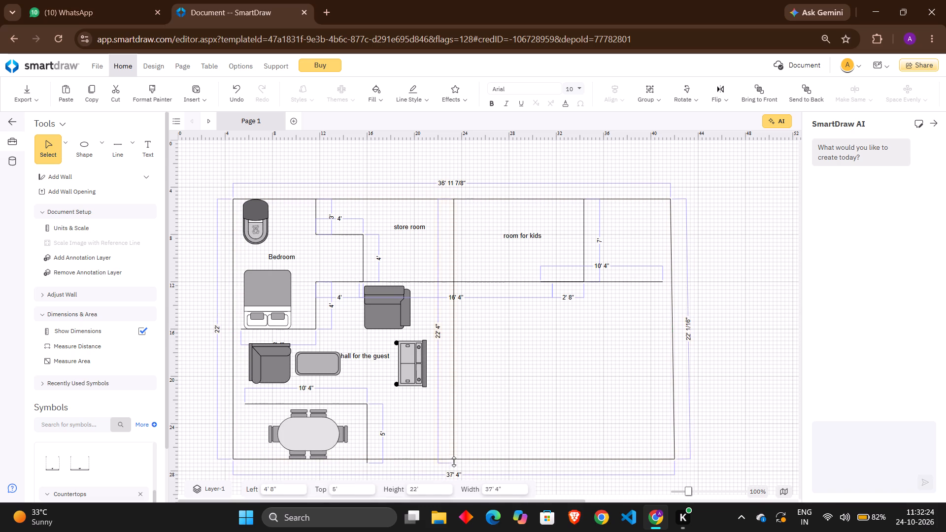
{"action": "left_click", "coordinate": [520, 422]}
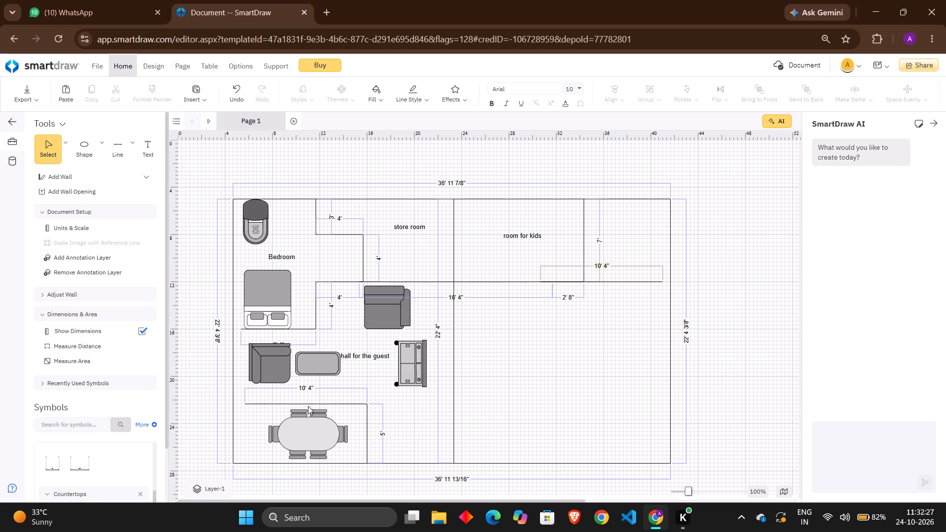
Remove the Doors & Windows and Countertops categories from the symbol list.
{"action": "scroll", "coordinate": [0, 444], "scroll_direction": "down", "scroll_amount": 3}
{"action": "scroll", "coordinate": [164, 366], "scroll_direction": "down", "scroll_amount": 11}
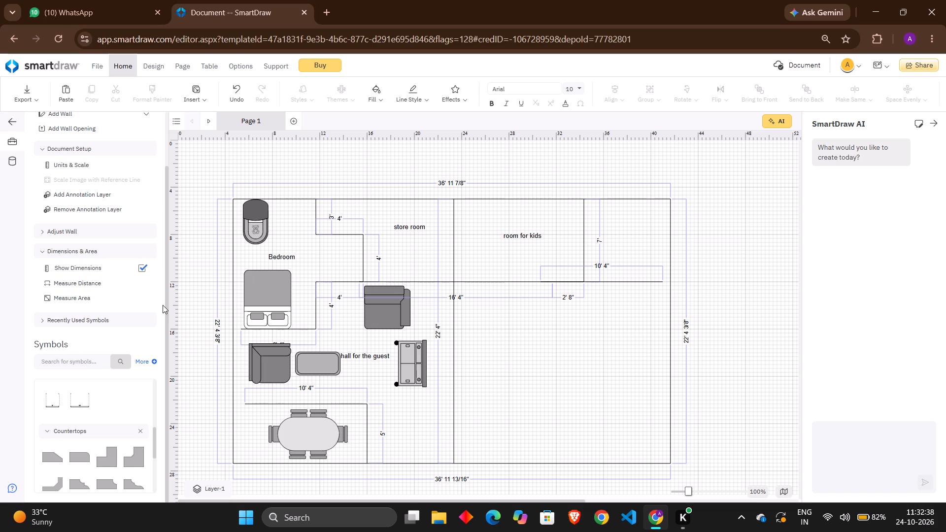
{"action": "scroll", "coordinate": [163, 305], "scroll_direction": "down", "scroll_amount": 3}
{"action": "scroll", "coordinate": [60, 402], "scroll_direction": "down", "scroll_amount": 6}
{"action": "scroll", "coordinate": [60, 404], "scroll_direction": "up", "scroll_amount": 3}
{"action": "scroll", "coordinate": [119, 425], "scroll_direction": "up", "scroll_amount": 3}
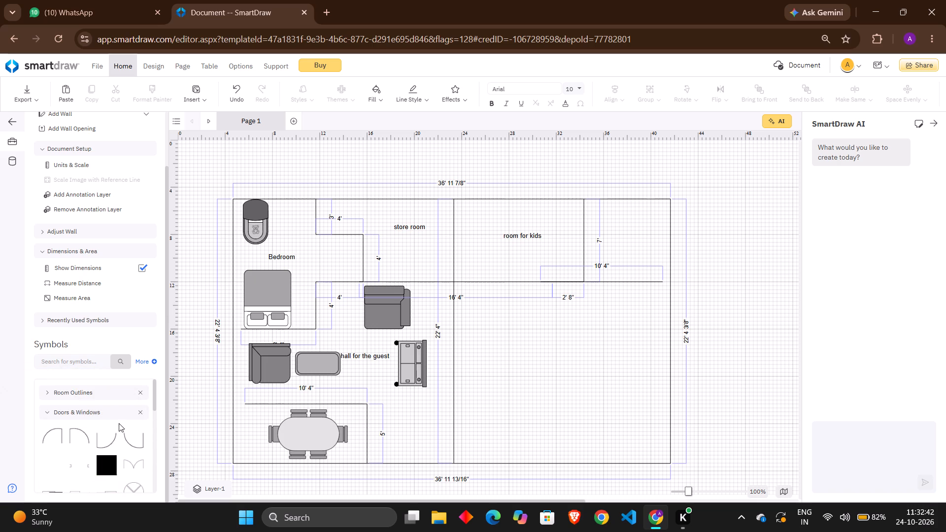
{"action": "left_click", "coordinate": [142, 413]}
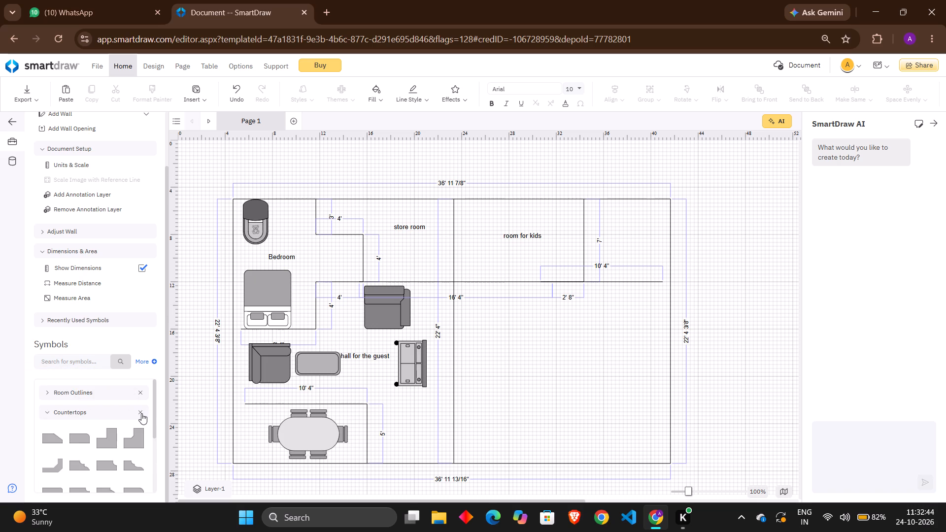
{"action": "left_click", "coordinate": [141, 413]}
{"action": "scroll", "coordinate": [117, 440], "scroll_direction": "down", "scroll_amount": 1}
{"action": "scroll", "coordinate": [117, 440], "scroll_direction": "up", "scroll_amount": 2}
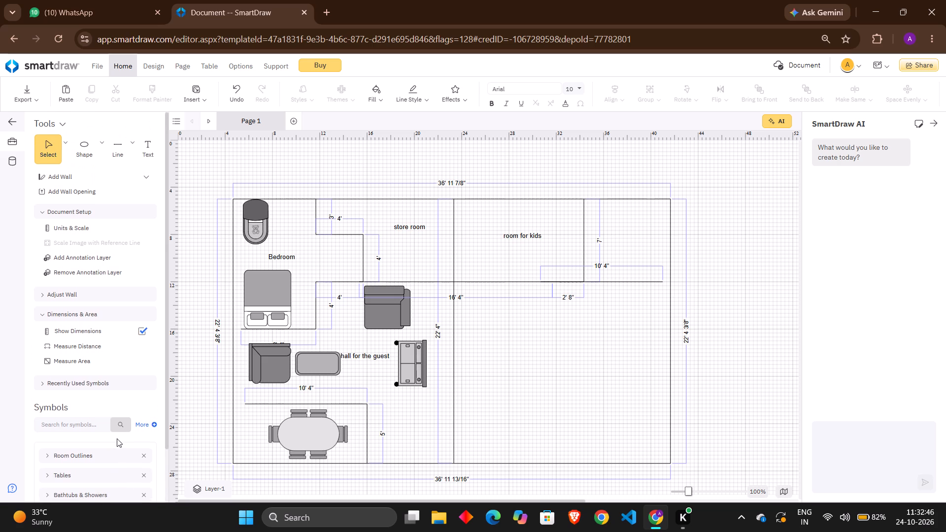
Browse the symbol libraries, examining the Engineering library's Basic Electrical Communication symbols, and close them without adding any.
{"action": "scroll", "coordinate": [117, 438], "scroll_direction": "up", "scroll_amount": 3}
{"action": "left_click", "coordinate": [138, 426]}
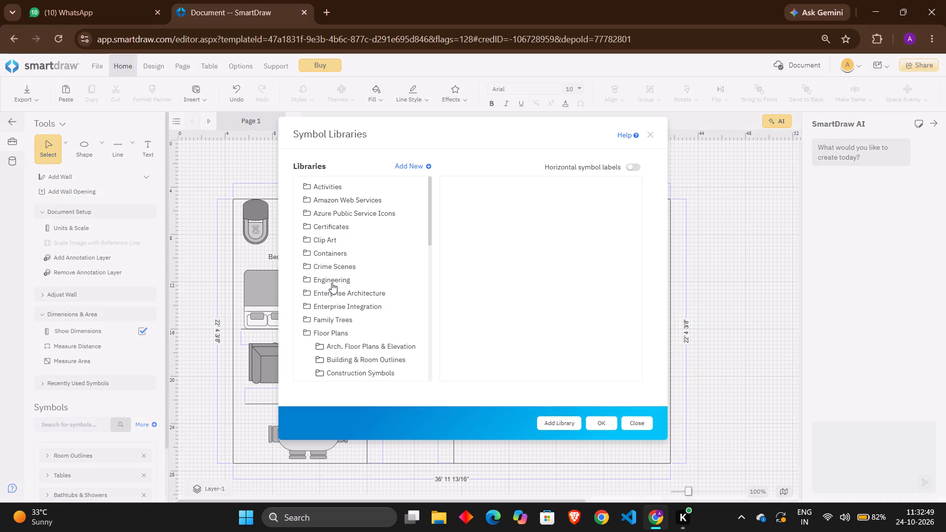
{"action": "left_click", "coordinate": [332, 283]}
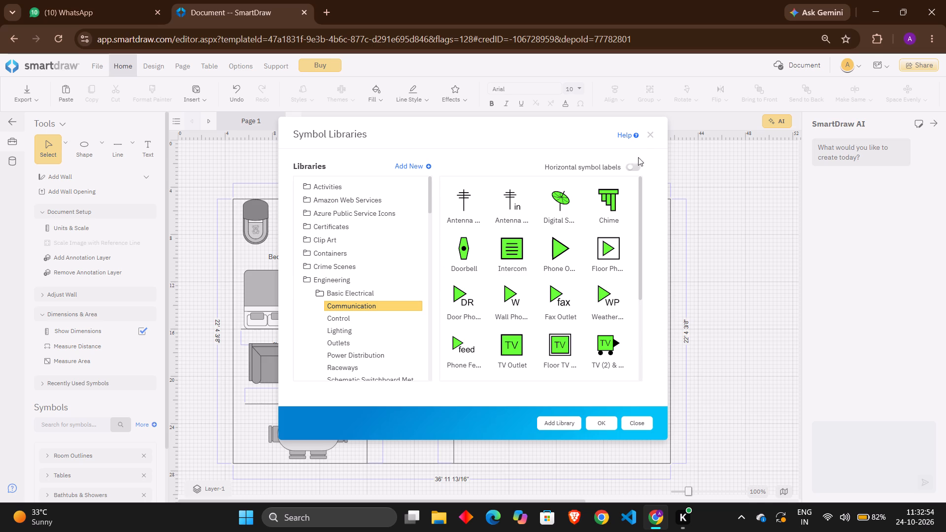
{"action": "left_click", "coordinate": [658, 134]}
{"action": "left_click", "coordinate": [654, 133]}
Place a 4' wide, 7" high wall opening across the central vertical partition beside the guest hall's cabinet.
{"action": "scroll", "coordinate": [176, 348], "scroll_direction": "down", "scroll_amount": 1}
{"action": "scroll", "coordinate": [71, 313], "scroll_direction": "up", "scroll_amount": 6}
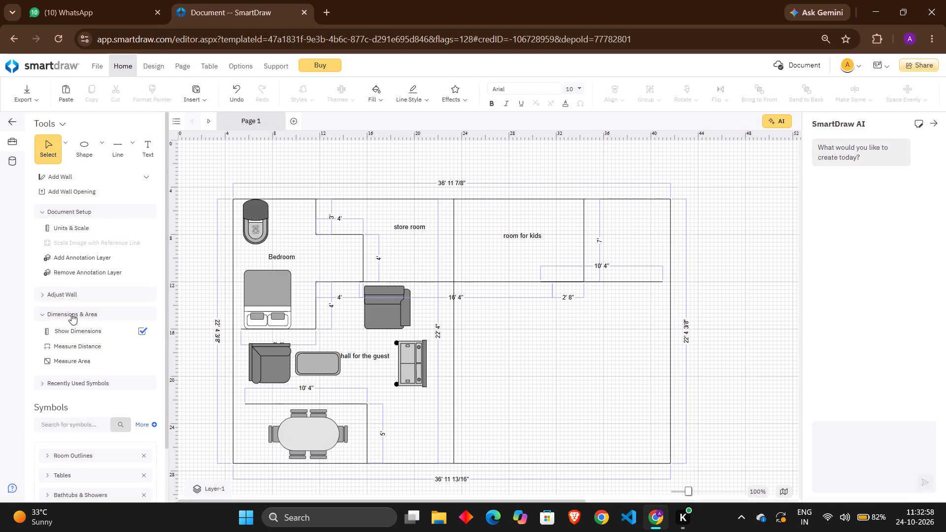
{"action": "scroll", "coordinate": [52, 221], "scroll_direction": "up", "scroll_amount": 2}
{"action": "left_click", "coordinate": [61, 194]}
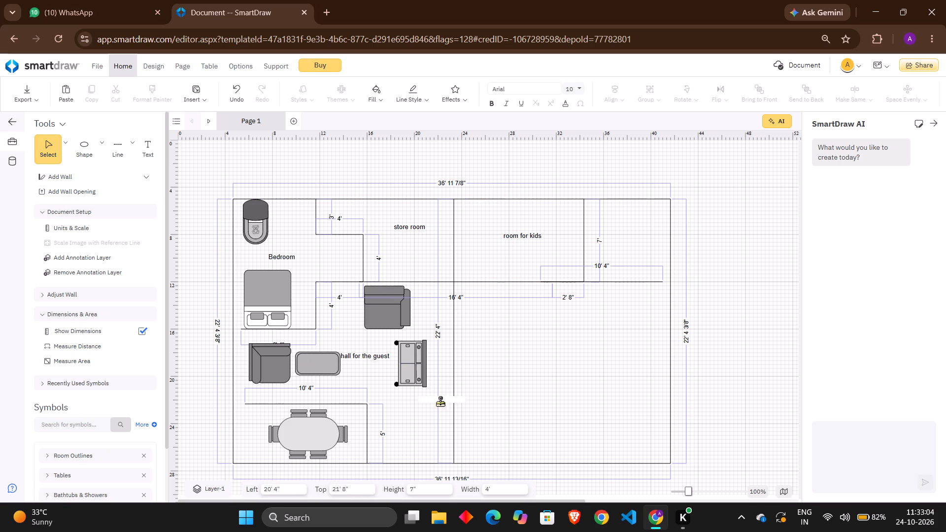
{"action": "left_click", "coordinate": [454, 357]}
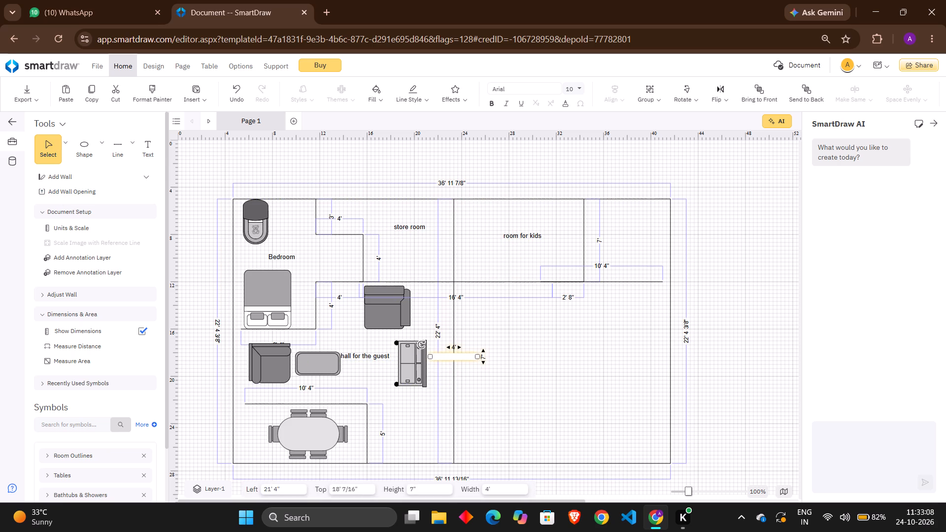
Move the wall opening about 1' down along the central partition.
{"action": "left_click_drag", "start_coordinate": [484, 363], "coordinate": [484, 376]}
{"action": "left_click", "coordinate": [457, 366]}
{"action": "triple_click", "coordinate": [457, 366]}
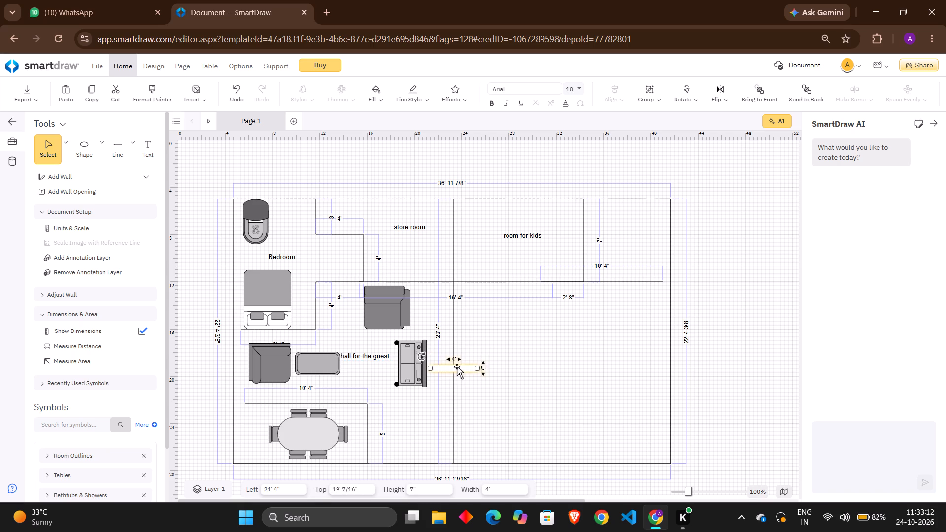
{"action": "left_click", "coordinate": [490, 393]}
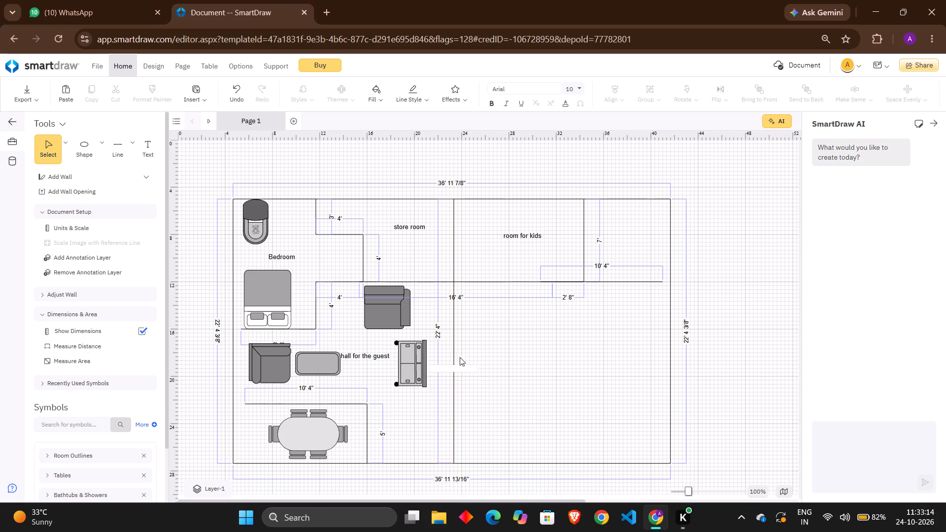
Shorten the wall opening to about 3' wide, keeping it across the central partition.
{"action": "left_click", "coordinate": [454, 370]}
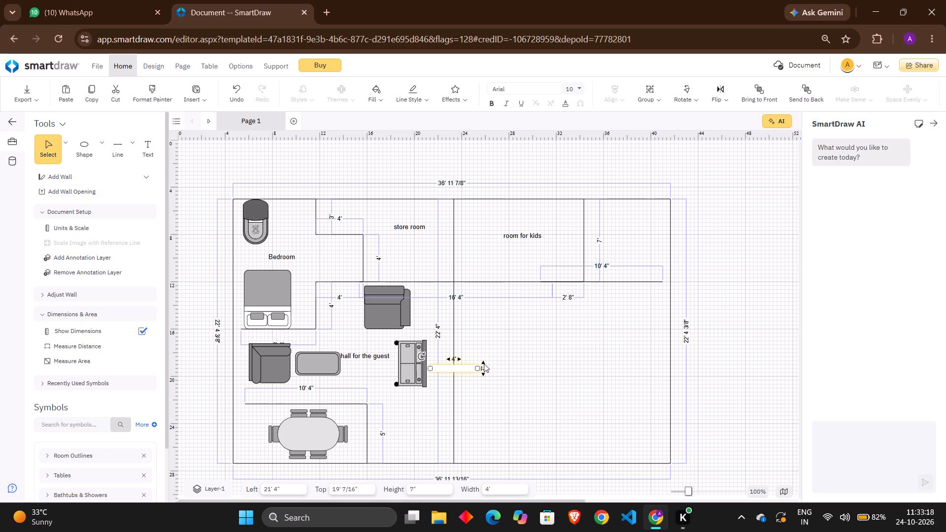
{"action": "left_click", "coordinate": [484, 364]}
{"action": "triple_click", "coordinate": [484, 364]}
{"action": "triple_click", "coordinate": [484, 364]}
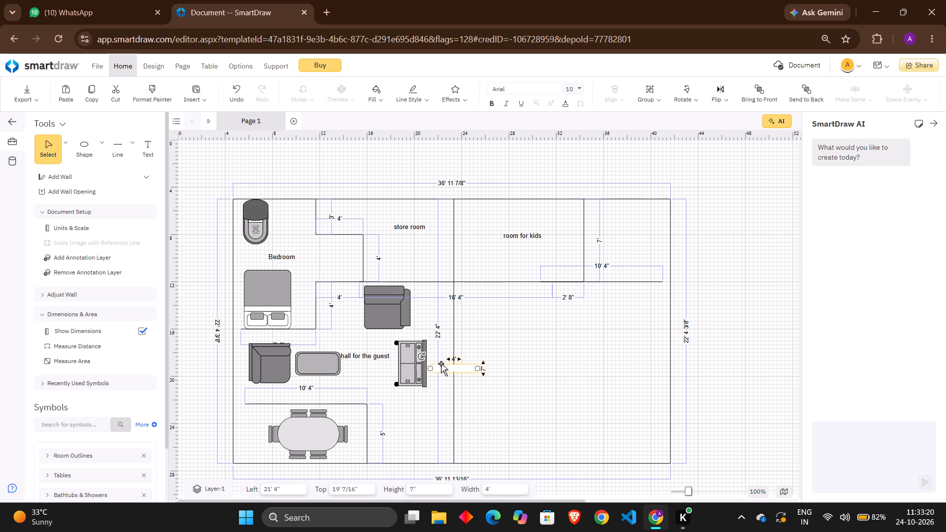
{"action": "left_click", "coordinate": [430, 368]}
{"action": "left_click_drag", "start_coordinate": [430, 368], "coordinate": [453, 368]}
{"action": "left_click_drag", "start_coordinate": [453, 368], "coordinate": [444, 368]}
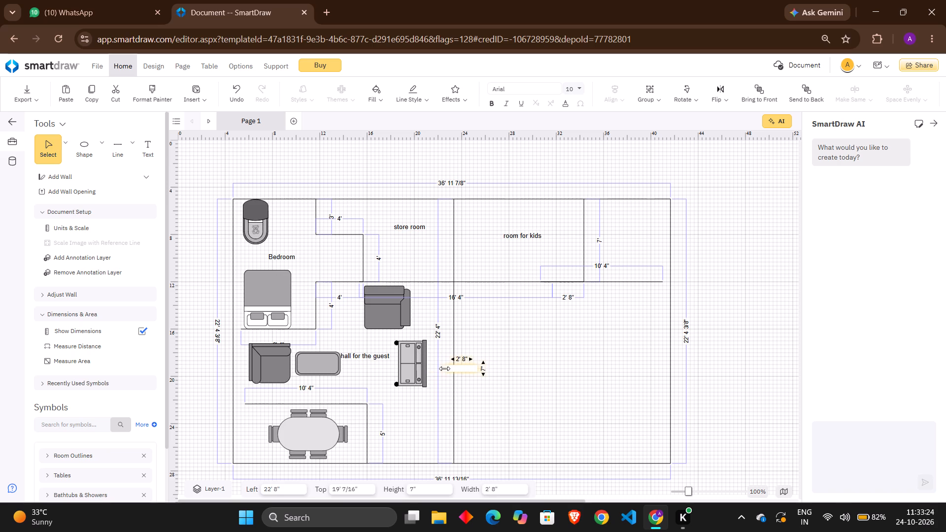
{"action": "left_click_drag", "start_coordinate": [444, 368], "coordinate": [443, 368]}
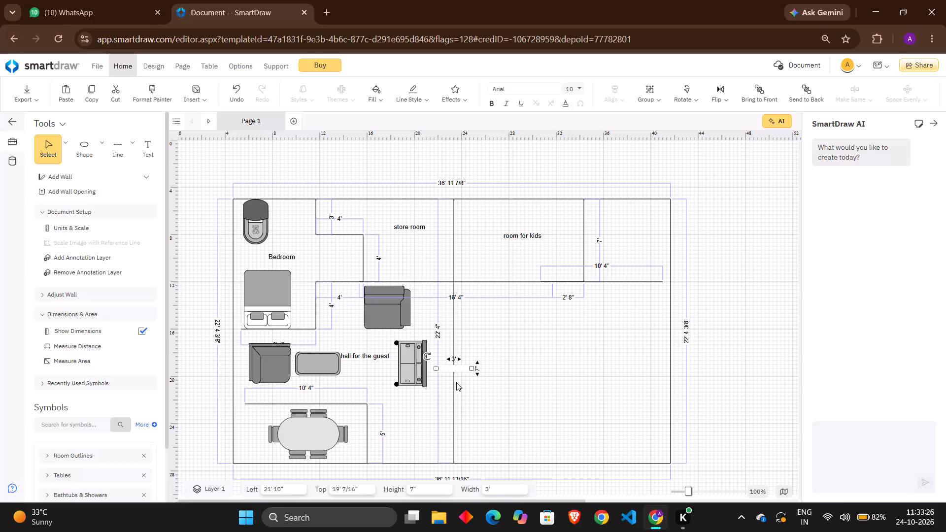
Set the wall opening's width to 4'.
{"action": "scroll", "coordinate": [458, 380], "scroll_direction": "up", "scroll_amount": 9, "text": "ctrl"}
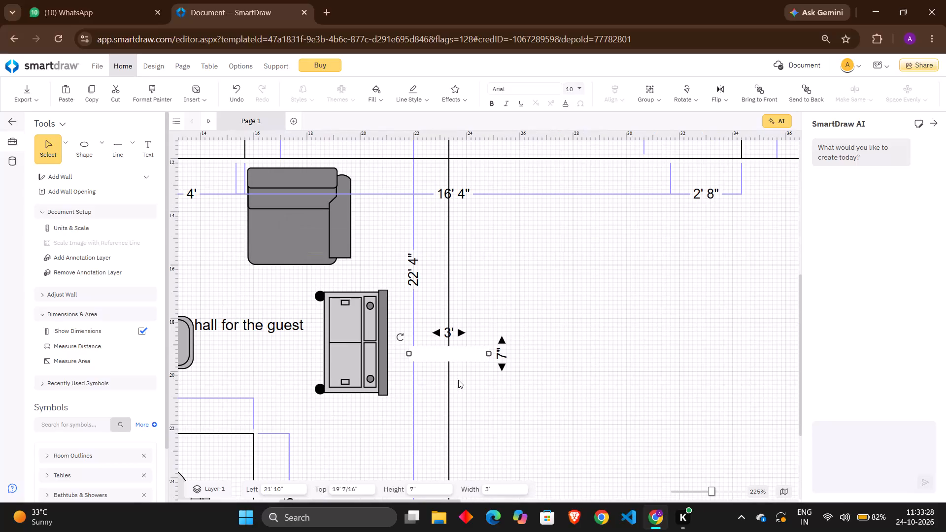
{"action": "scroll", "coordinate": [458, 380], "scroll_direction": "down", "scroll_amount": 1, "text": "ctrl"}
{"action": "scroll", "coordinate": [458, 380], "scroll_direction": "up", "scroll_amount": 1, "text": "ctrl"}
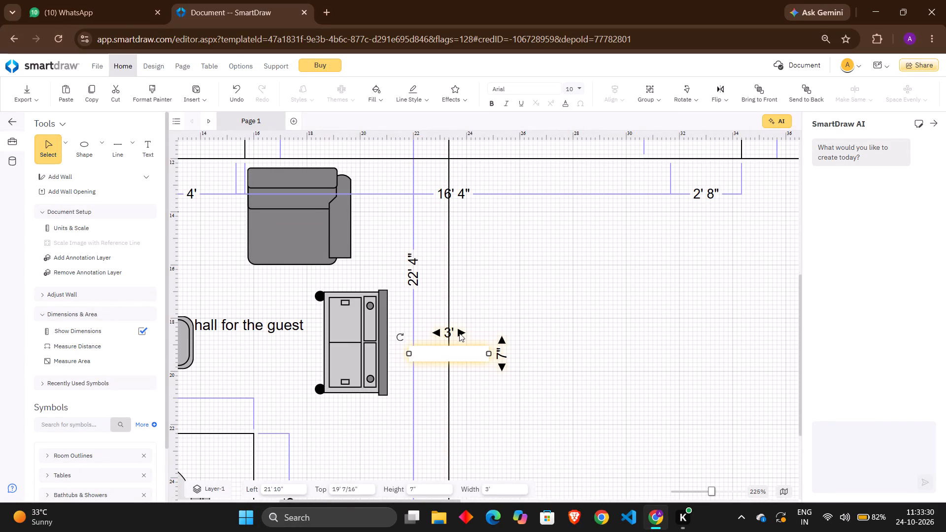
{"action": "left_click", "coordinate": [460, 333]}
{"action": "triple_click", "coordinate": [461, 334]}
{"action": "triple_click", "coordinate": [461, 334]}
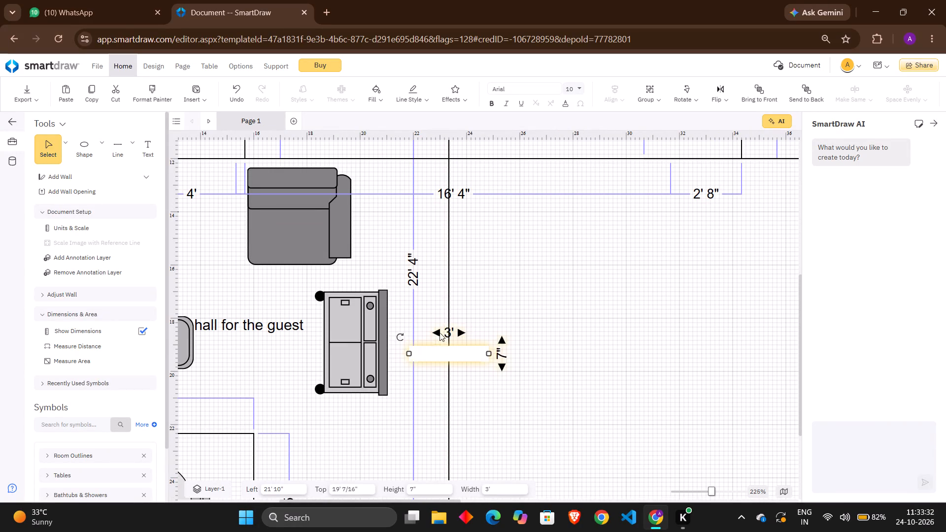
{"action": "triple_click", "coordinate": [439, 332]}
{"action": "left_click", "coordinate": [439, 332]}
{"action": "left_click", "coordinate": [453, 332]}
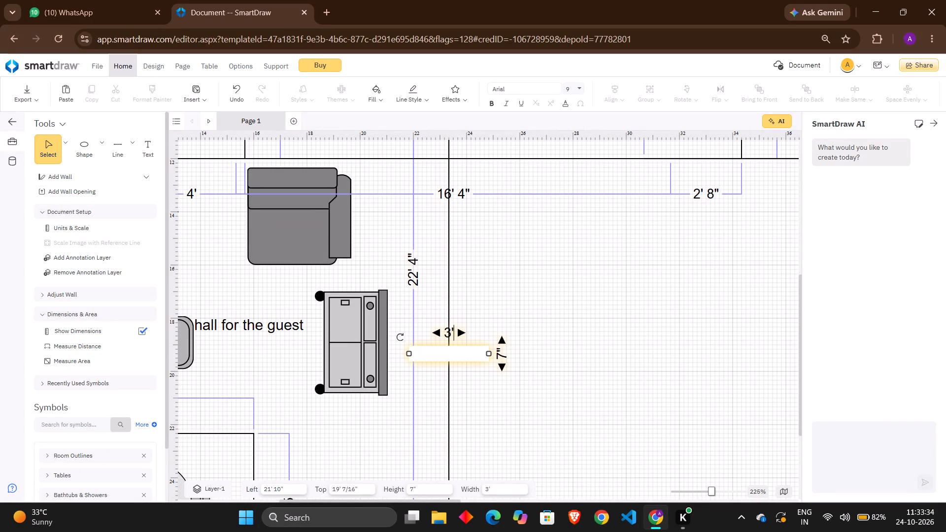
{"action": "key", "text": "Left"}
{"action": "key", "text": "BackSpace"}
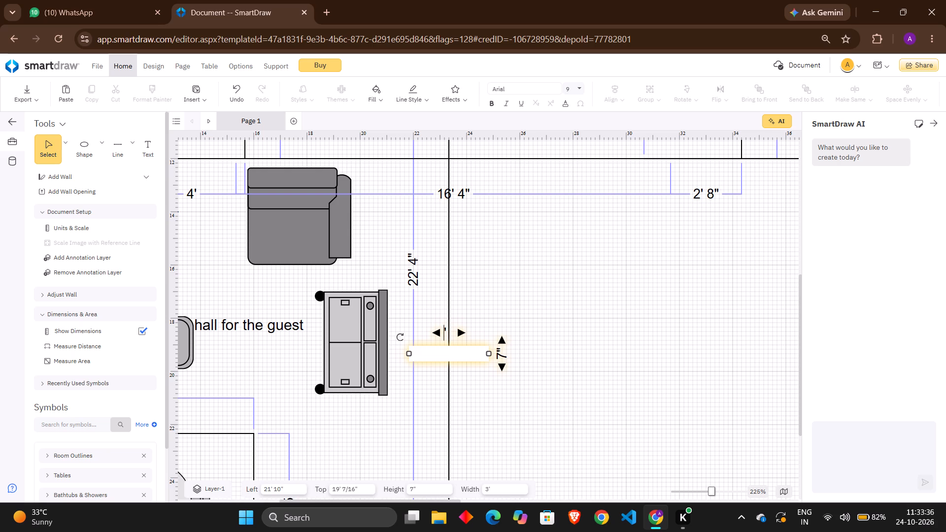
{"action": "key", "text": "4"}
{"action": "key", "text": "Return"}
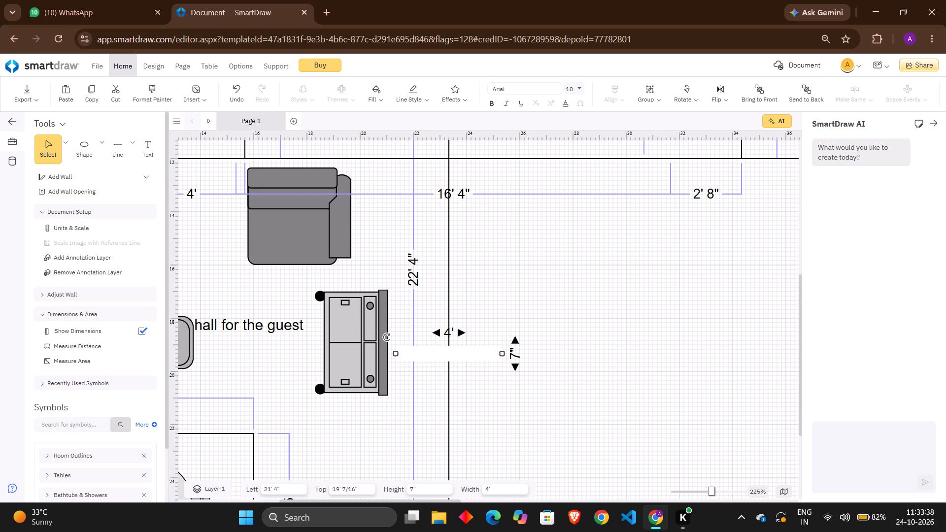
Replace the wall opening on the central partition with a new 4' wide one beside the guest hall's cabinet.
{"action": "key", "text": "BackSpace"}
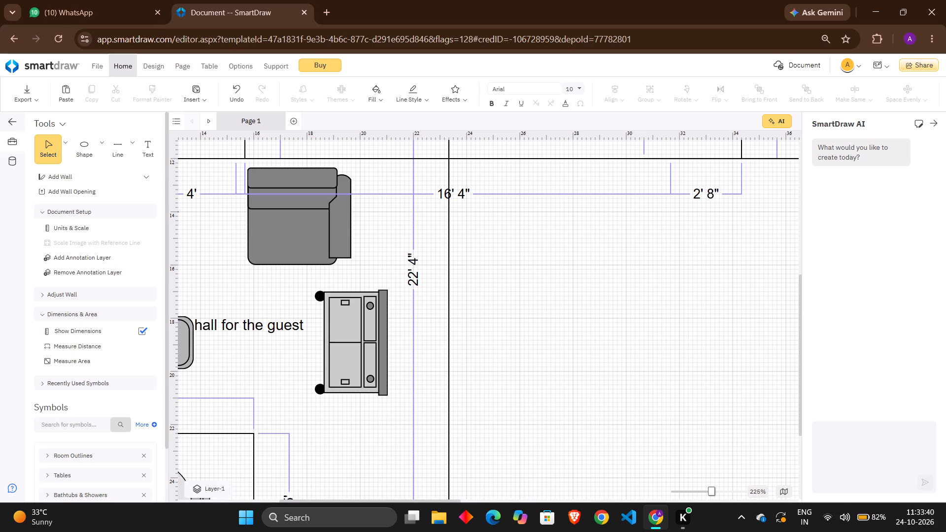
{"action": "scroll", "coordinate": [97, 245], "scroll_direction": "up", "scroll_amount": 2}
{"action": "left_click", "coordinate": [86, 197]}
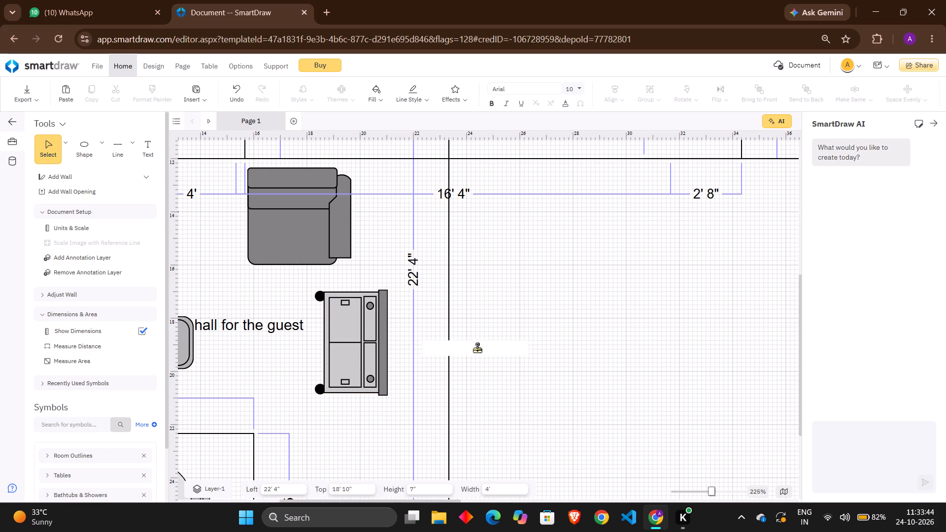
{"action": "left_click", "coordinate": [456, 351]}
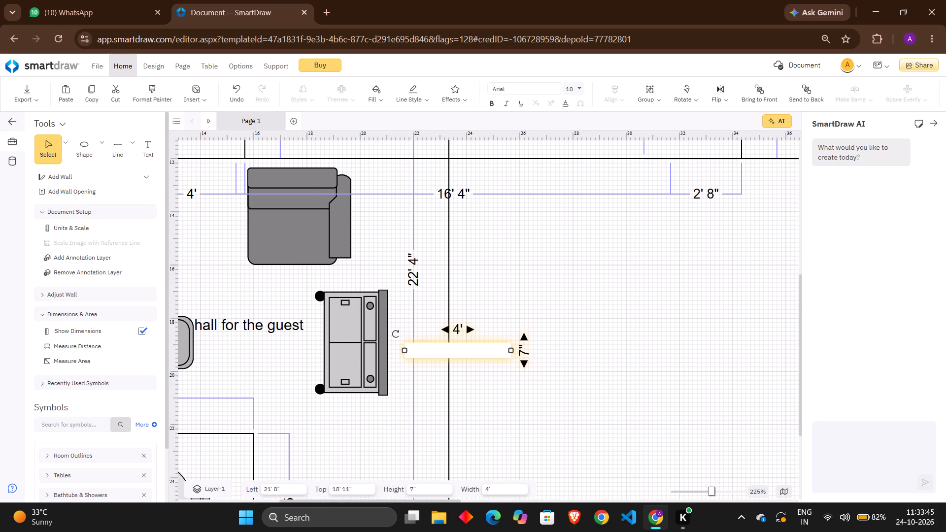
Set the new wall opening's height to 10".
{"action": "left_click", "coordinate": [524, 353]}
{"action": "key", "text": "BackSpace"}
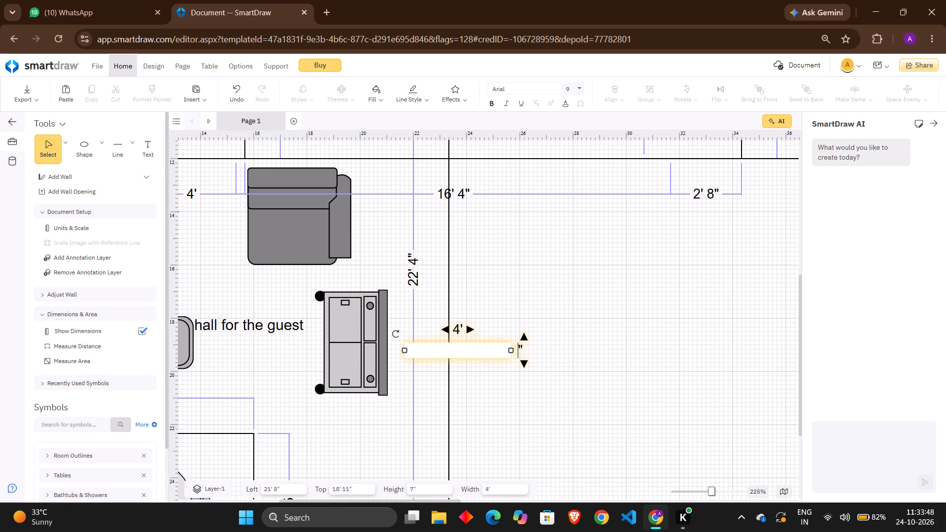
{"action": "type", "text": "10"}
{"action": "key", "text": "Return"}
{"action": "left_click", "coordinate": [536, 435]}
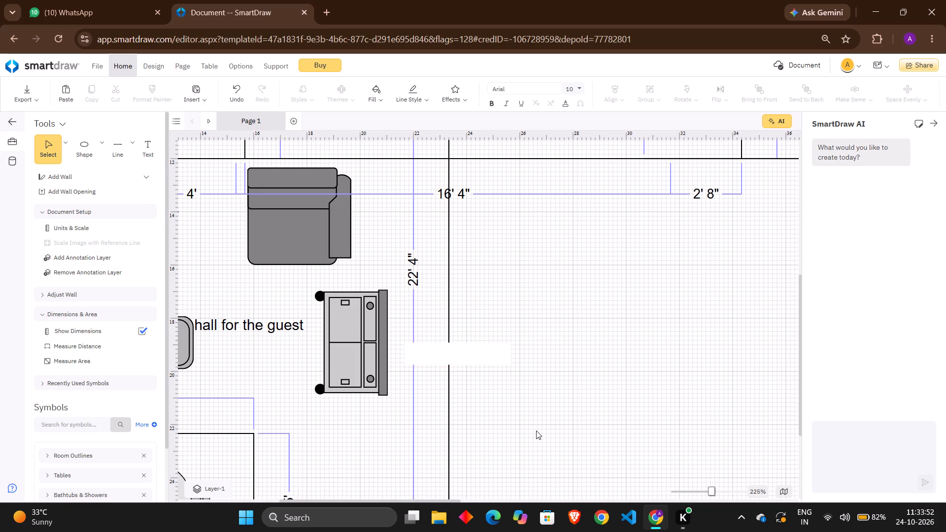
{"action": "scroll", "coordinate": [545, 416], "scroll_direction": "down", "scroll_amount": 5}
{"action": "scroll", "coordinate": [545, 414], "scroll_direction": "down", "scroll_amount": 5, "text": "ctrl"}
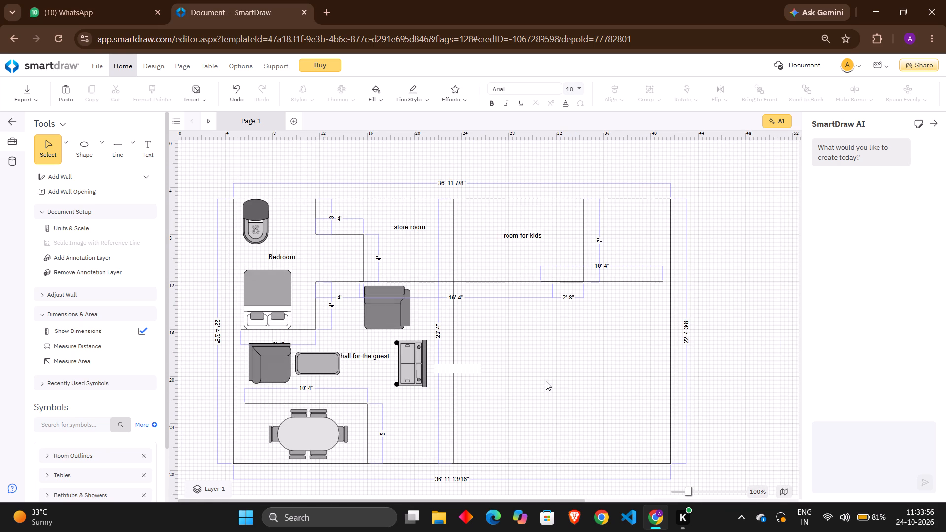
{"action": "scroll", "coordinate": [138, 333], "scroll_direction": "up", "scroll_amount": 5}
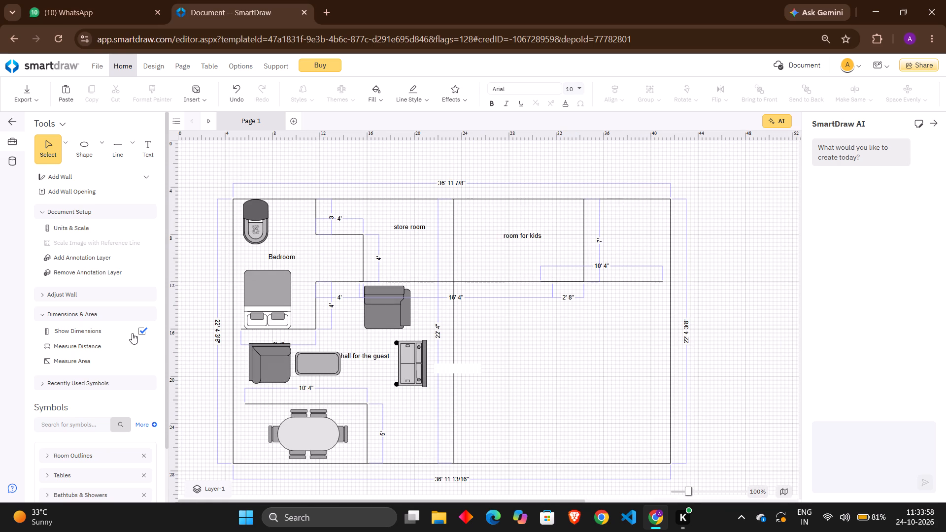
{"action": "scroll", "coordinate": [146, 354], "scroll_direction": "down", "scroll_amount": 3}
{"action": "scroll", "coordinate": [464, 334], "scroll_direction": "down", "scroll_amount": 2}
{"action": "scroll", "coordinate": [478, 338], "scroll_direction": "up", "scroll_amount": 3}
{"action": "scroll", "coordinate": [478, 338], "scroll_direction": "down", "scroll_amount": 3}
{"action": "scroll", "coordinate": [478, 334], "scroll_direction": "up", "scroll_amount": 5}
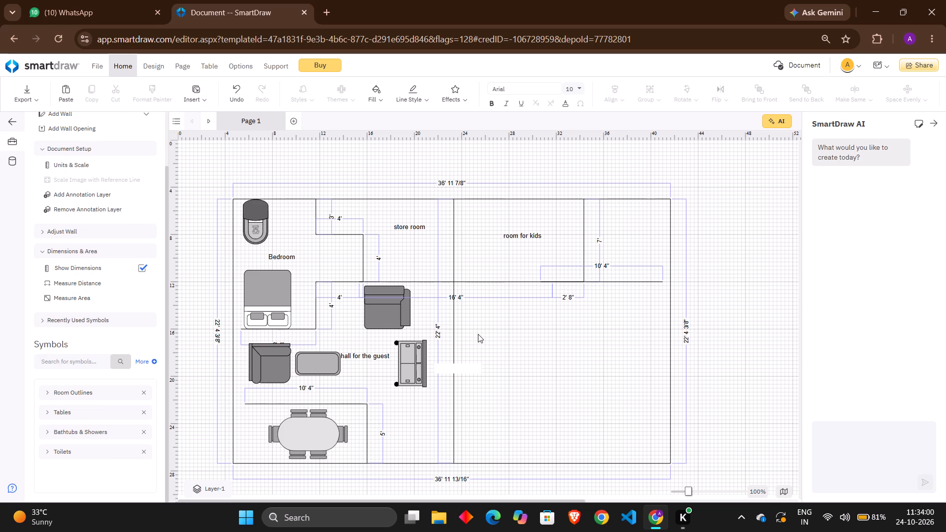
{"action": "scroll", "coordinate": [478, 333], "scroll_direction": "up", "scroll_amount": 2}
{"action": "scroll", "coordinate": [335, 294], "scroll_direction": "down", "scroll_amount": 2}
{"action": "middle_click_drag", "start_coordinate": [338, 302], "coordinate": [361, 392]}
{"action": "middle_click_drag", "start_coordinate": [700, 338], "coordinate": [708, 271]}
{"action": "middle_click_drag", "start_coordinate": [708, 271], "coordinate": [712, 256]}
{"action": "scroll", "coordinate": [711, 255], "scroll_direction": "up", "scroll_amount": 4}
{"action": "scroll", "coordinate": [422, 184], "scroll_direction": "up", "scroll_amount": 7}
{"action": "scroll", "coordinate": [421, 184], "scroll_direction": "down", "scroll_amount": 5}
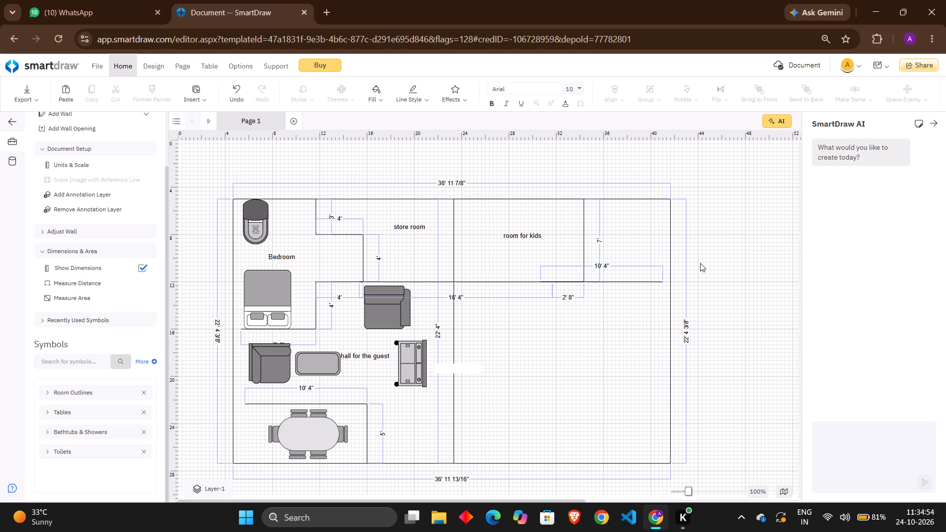
Draw a vertical partition line about 15' 8" long from the kids' room's lower-right corner down to the lower exterior wall.
{"action": "scroll", "coordinate": [75, 175], "scroll_direction": "up", "scroll_amount": 2}
{"action": "scroll", "coordinate": [75, 175], "scroll_direction": "down", "scroll_amount": 1}
{"action": "scroll", "coordinate": [75, 175], "scroll_direction": "up", "scroll_amount": 1}
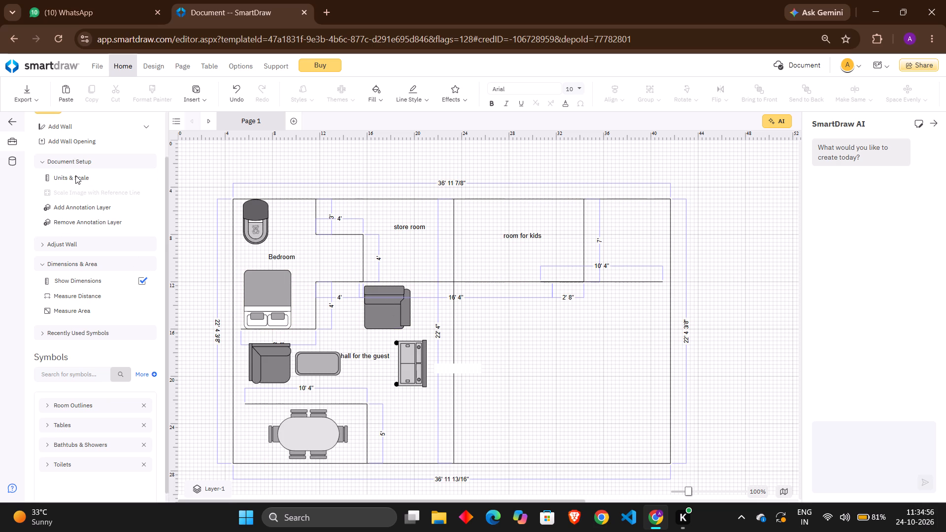
{"action": "left_click", "coordinate": [118, 147]}
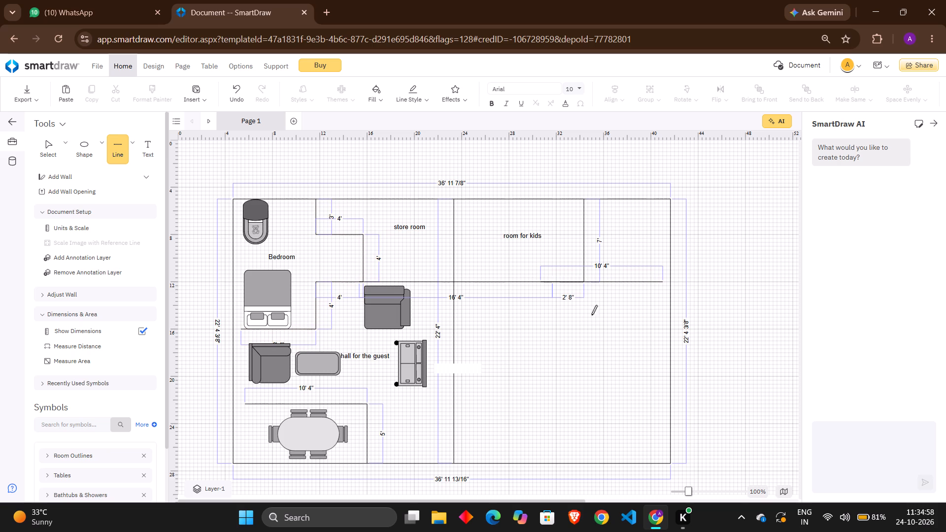
{"action": "left_click_drag", "start_coordinate": [583, 282], "coordinate": [587, 463]}
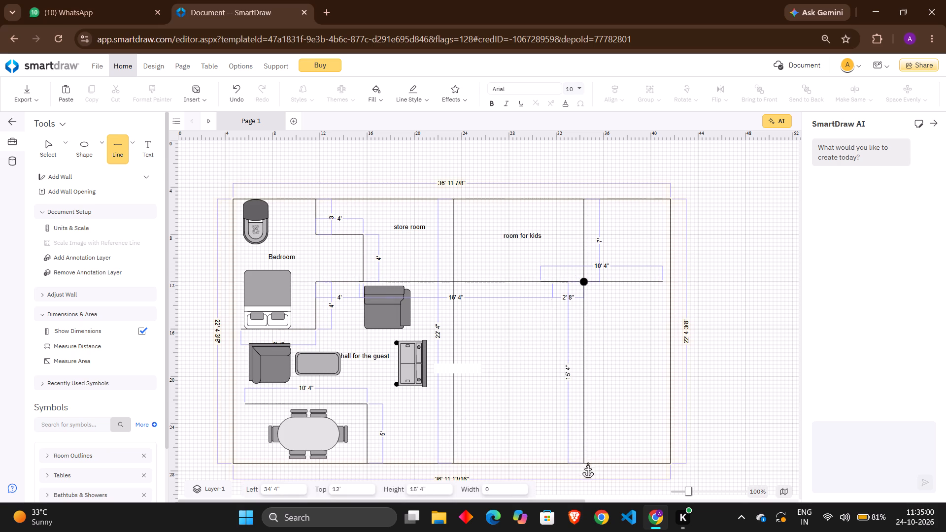
{"action": "left_click_drag", "start_coordinate": [587, 463], "coordinate": [590, 457]}
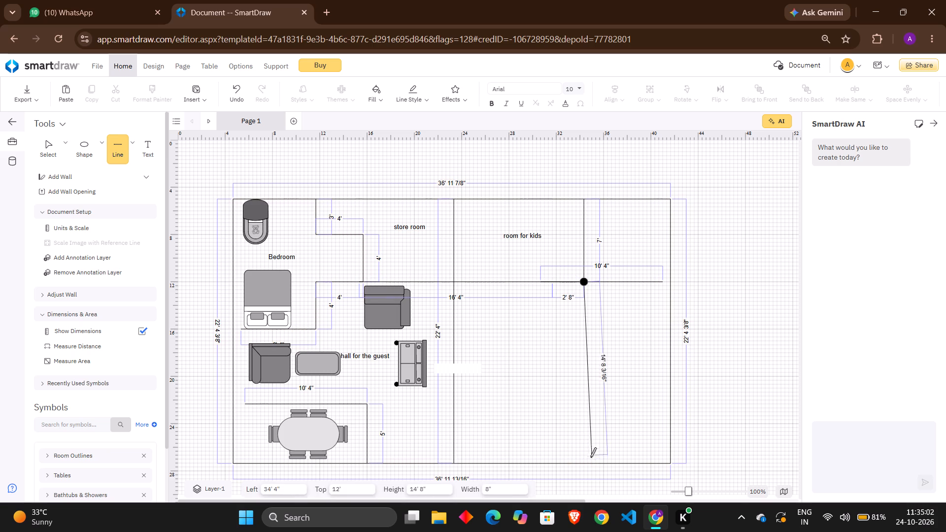
{"action": "left_click_drag", "start_coordinate": [590, 457], "coordinate": [577, 234]}
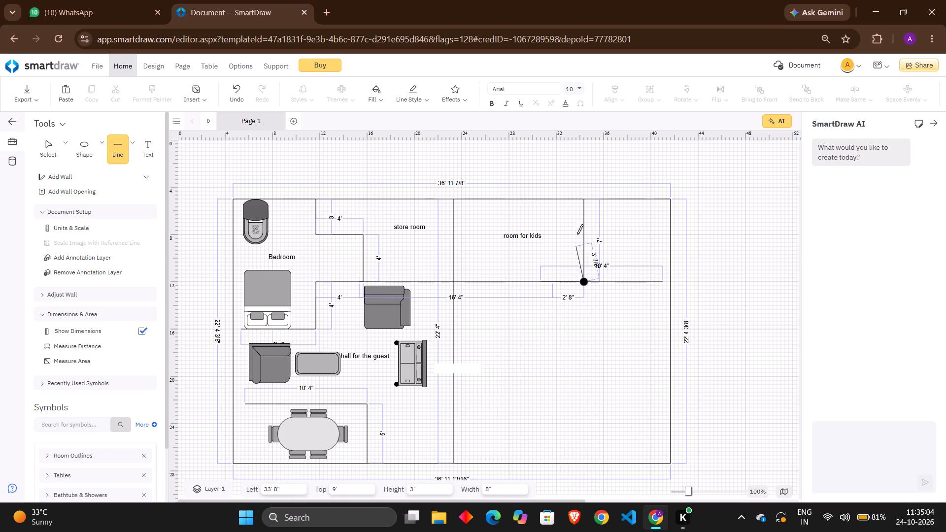
{"action": "left_click_drag", "start_coordinate": [577, 234], "coordinate": [585, 465]}
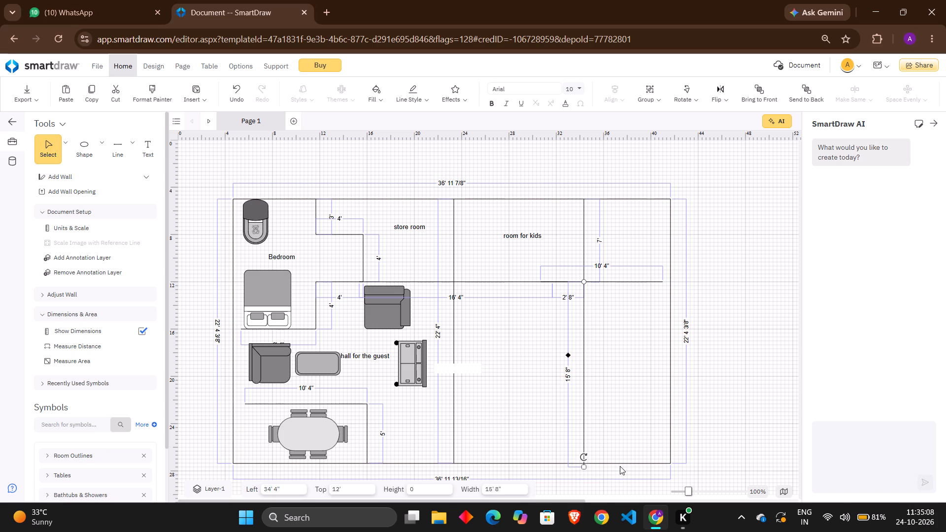
Shorten the new vertical partition to 15' 4" so that it ends on the lower exterior wall.
{"action": "scroll", "coordinate": [620, 464], "scroll_direction": "up", "scroll_amount": 4, "text": "ctrl"}
{"action": "middle_click_drag", "start_coordinate": [620, 465], "coordinate": [608, 360]}
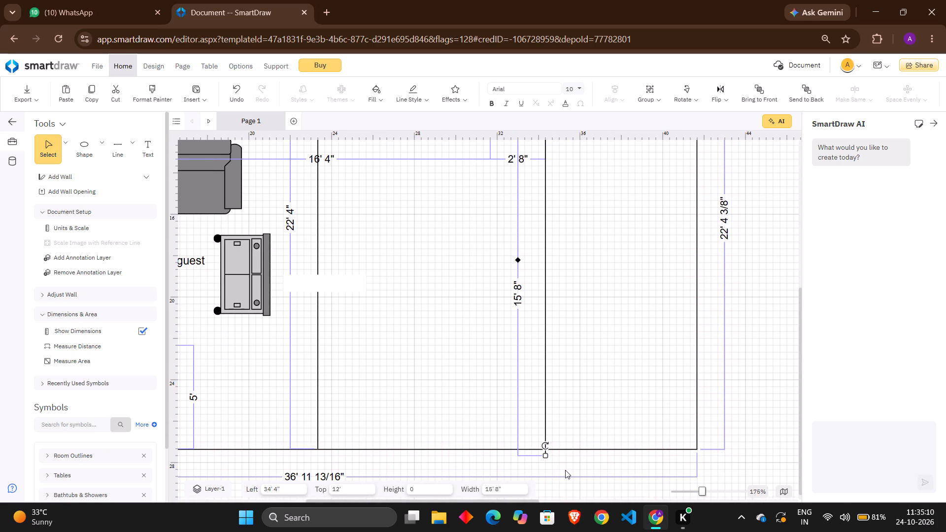
{"action": "left_click_drag", "start_coordinate": [545, 456], "coordinate": [546, 451]}
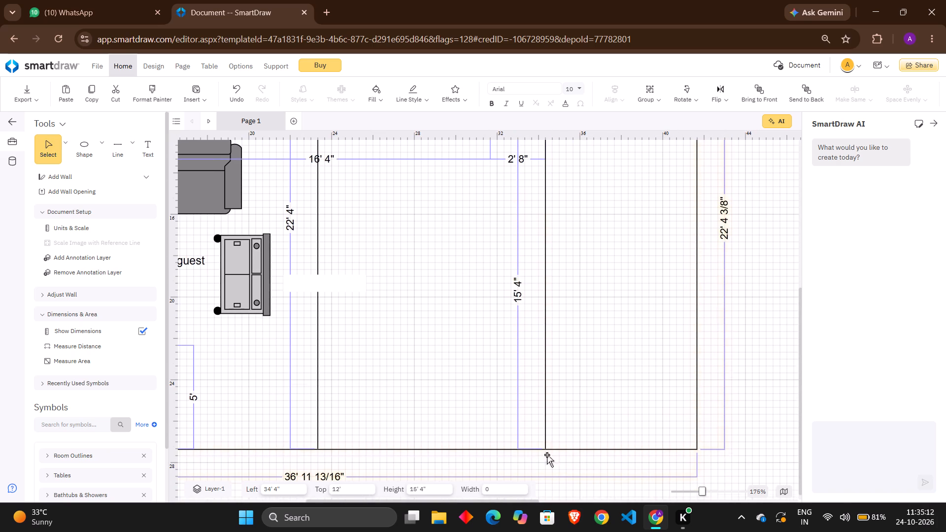
{"action": "left_click", "coordinate": [602, 373]}
Extend the horizontal partition beside the kids' room to the right exterior wall, making its line 11' long.
{"action": "scroll", "coordinate": [603, 373], "scroll_direction": "up", "scroll_amount": 2}
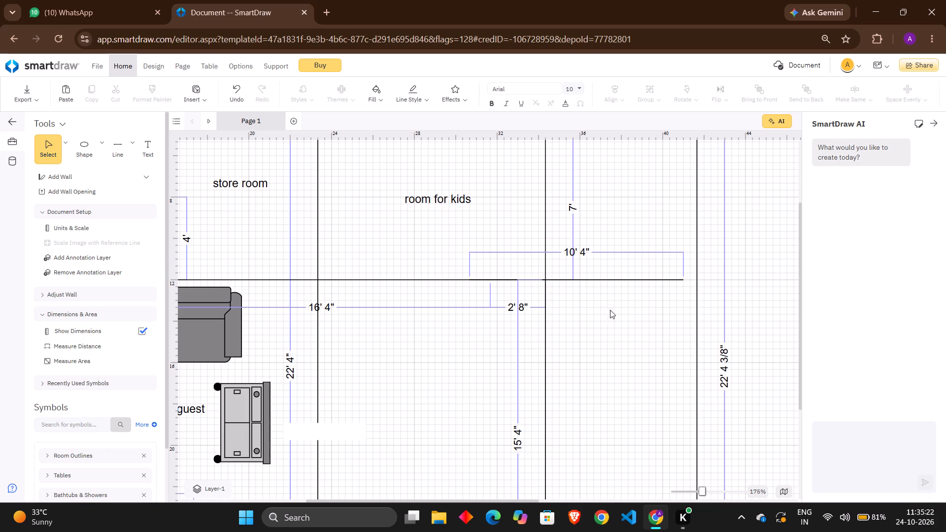
{"action": "left_click", "coordinate": [663, 279]}
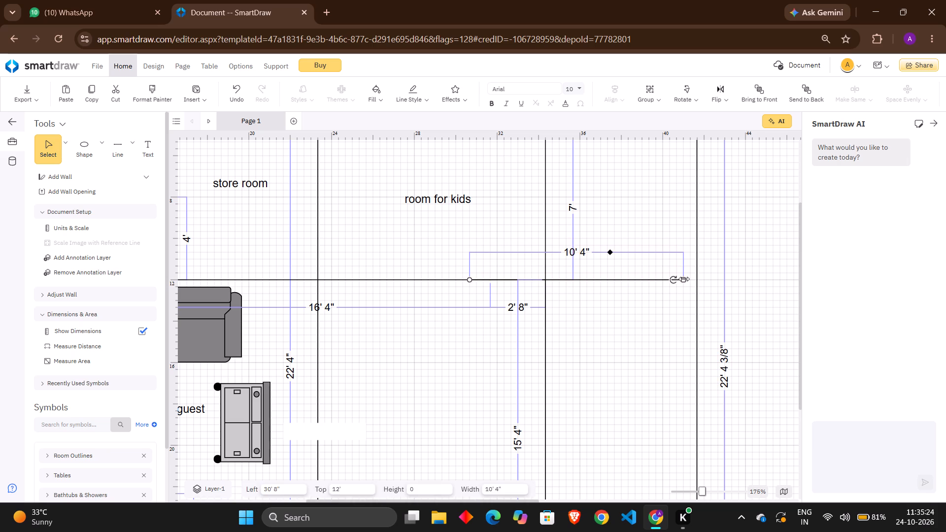
{"action": "left_click_drag", "start_coordinate": [684, 279], "coordinate": [696, 275]}
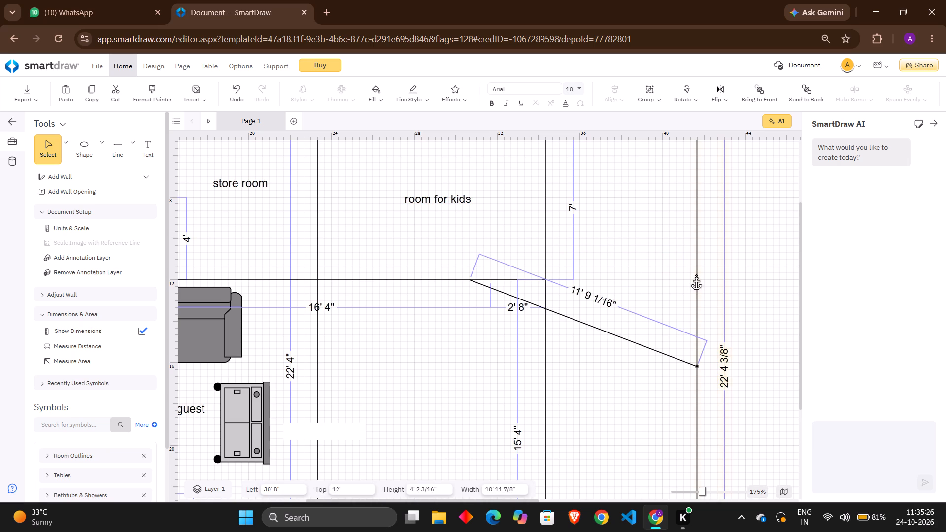
{"action": "left_click_drag", "start_coordinate": [696, 275], "coordinate": [702, 274]}
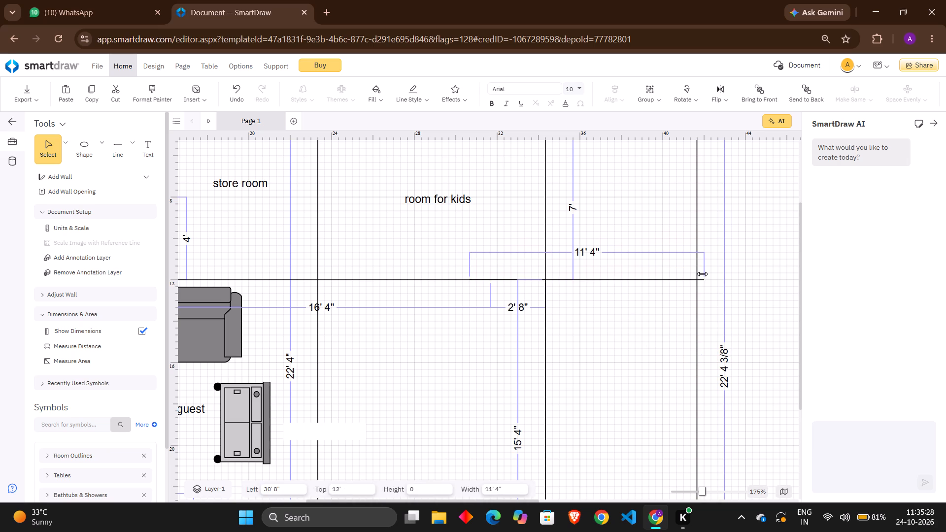
{"action": "left_click_drag", "start_coordinate": [702, 274], "coordinate": [700, 274]}
{"action": "left_click", "coordinate": [598, 356]}
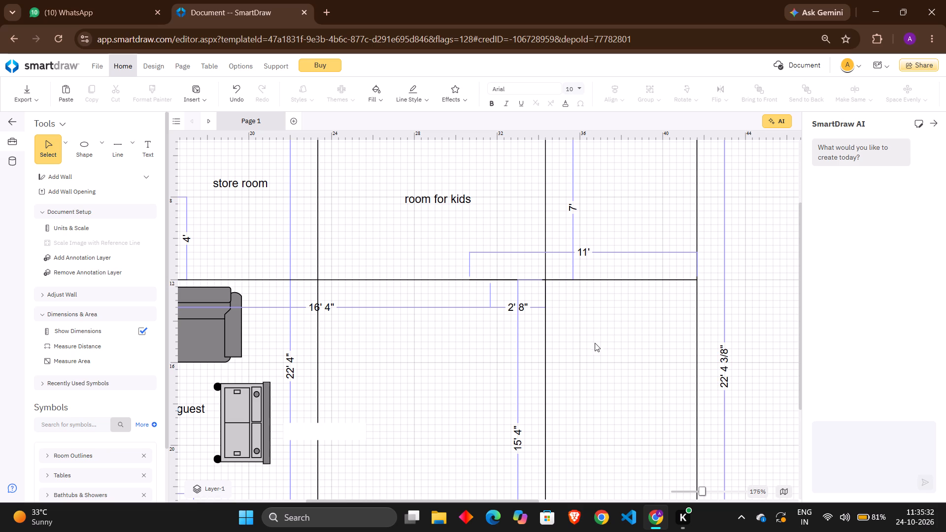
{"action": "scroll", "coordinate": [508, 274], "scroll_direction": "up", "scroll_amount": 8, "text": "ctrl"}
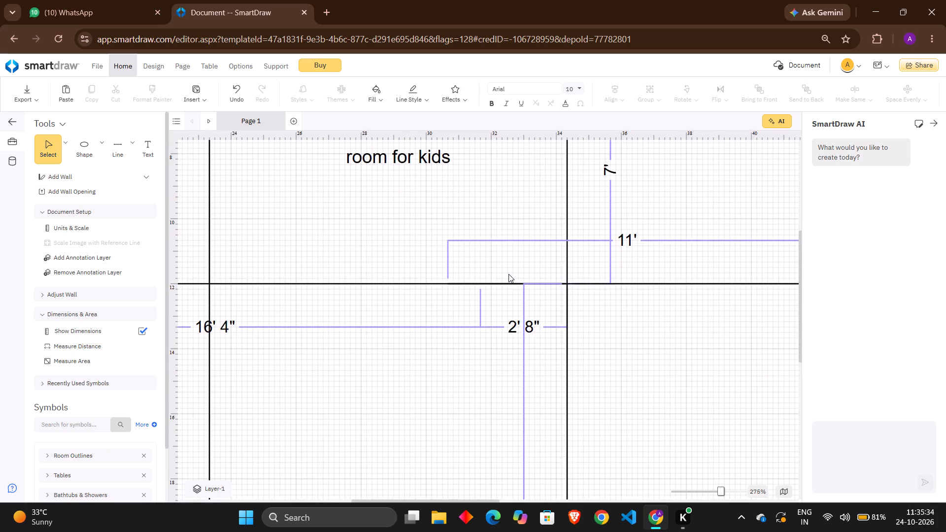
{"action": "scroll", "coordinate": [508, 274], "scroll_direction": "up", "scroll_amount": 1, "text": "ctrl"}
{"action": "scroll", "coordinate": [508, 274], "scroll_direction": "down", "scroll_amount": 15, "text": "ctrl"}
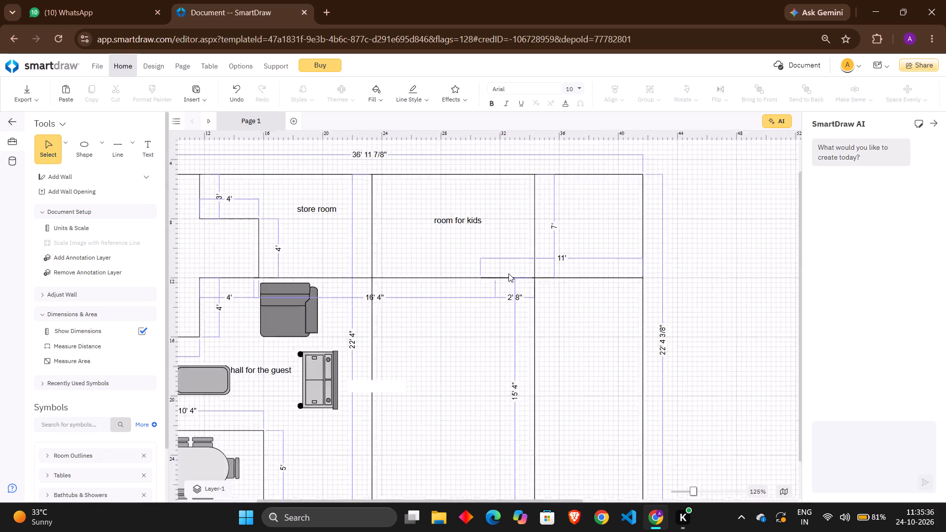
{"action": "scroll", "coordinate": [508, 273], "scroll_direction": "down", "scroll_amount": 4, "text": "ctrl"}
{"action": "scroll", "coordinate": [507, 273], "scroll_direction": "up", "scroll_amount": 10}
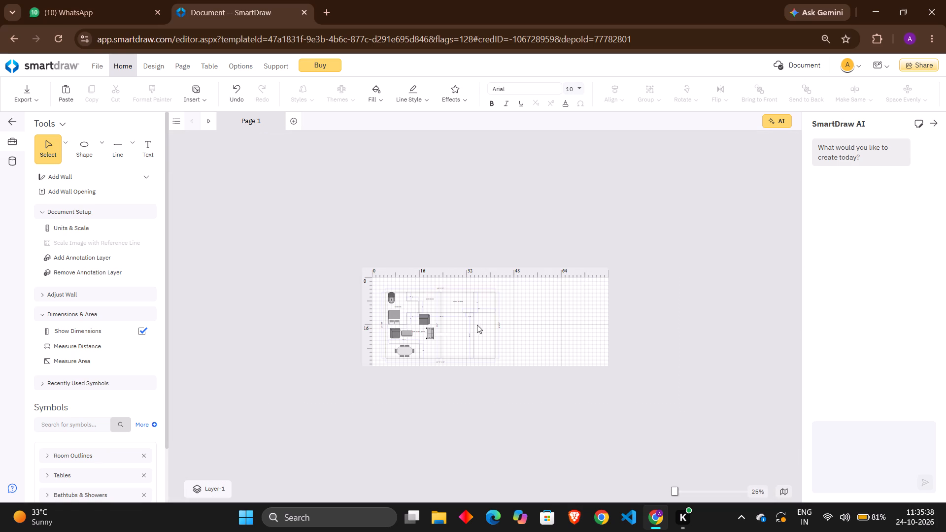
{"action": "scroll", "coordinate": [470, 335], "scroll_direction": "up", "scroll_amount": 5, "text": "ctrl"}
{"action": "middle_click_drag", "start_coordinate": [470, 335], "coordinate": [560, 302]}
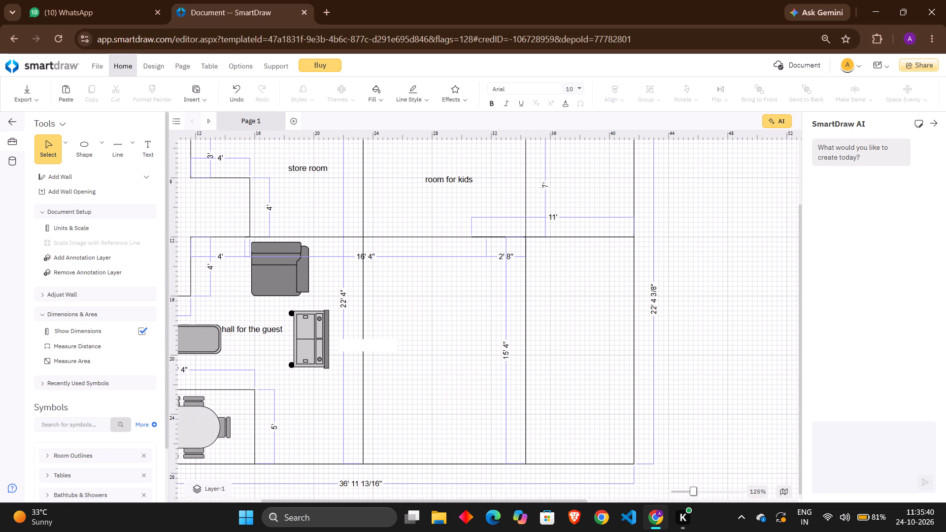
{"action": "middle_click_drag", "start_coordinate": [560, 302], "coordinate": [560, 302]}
Place a Residential Toilet - 2 symbol in the bedroom's upper-right corner, at about left 9' 7" and top 5' 4".
{"action": "scroll", "coordinate": [46, 390], "scroll_direction": "down", "scroll_amount": 3}
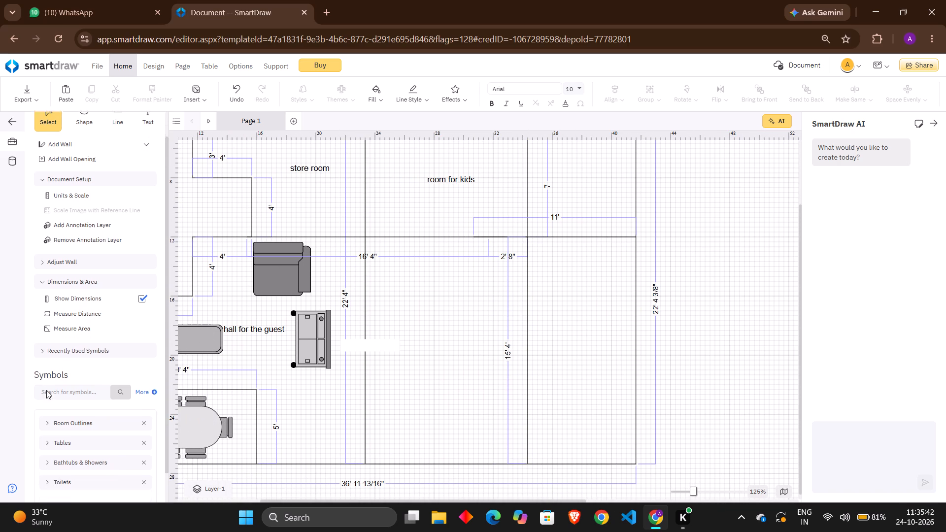
{"action": "scroll", "coordinate": [47, 389], "scroll_direction": "down", "scroll_amount": 4}
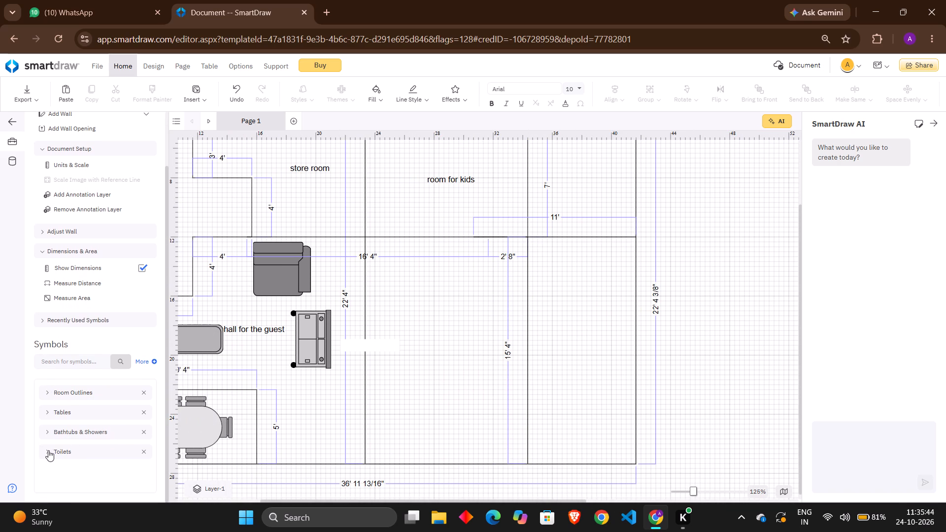
{"action": "middle_click_drag", "start_coordinate": [321, 410], "coordinate": [469, 475]}
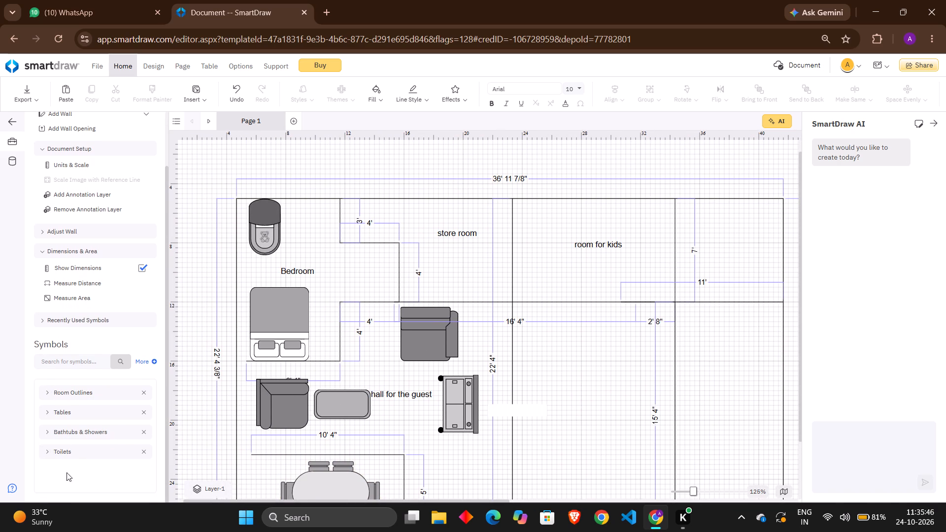
{"action": "left_click", "coordinate": [50, 449]}
{"action": "left_click", "coordinate": [49, 452]}
{"action": "scroll", "coordinate": [71, 445], "scroll_direction": "down", "scroll_amount": 3}
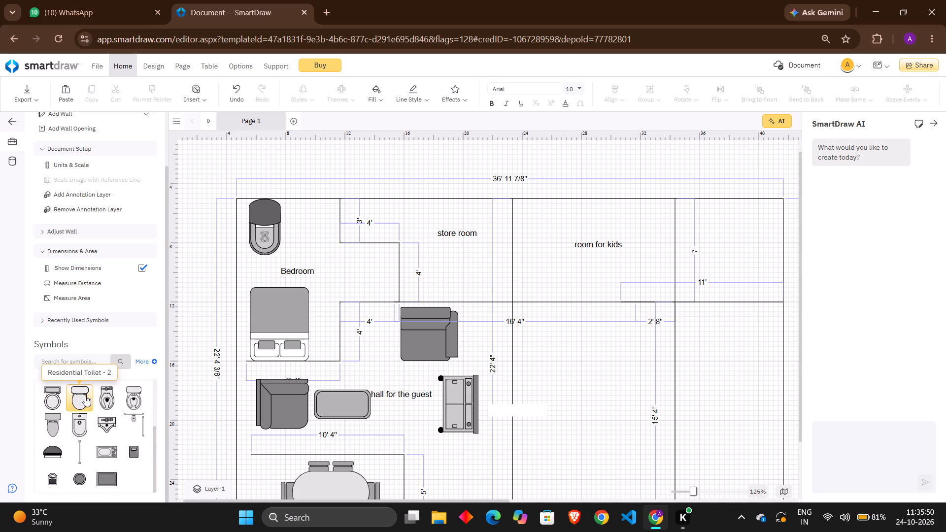
{"action": "left_click_drag", "start_coordinate": [79, 398], "coordinate": [309, 222]}
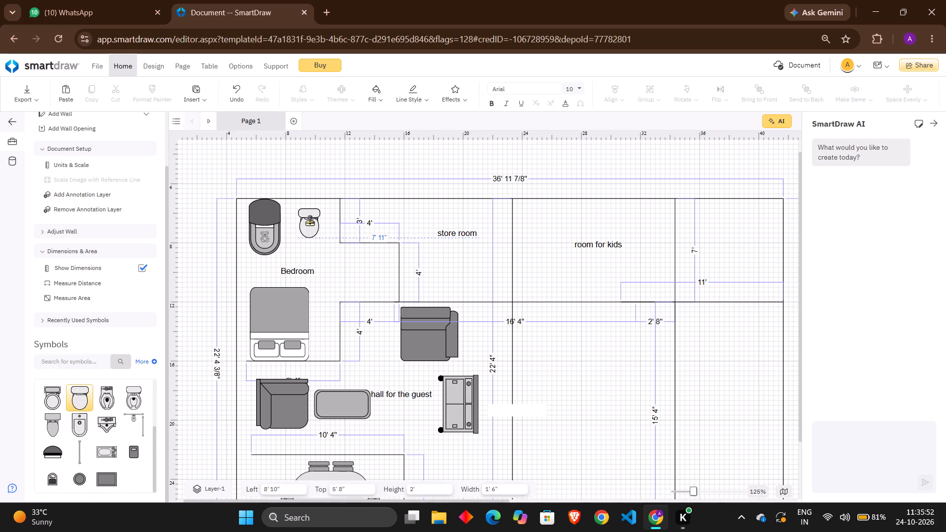
{"action": "left_click_drag", "start_coordinate": [309, 222], "coordinate": [311, 219]}
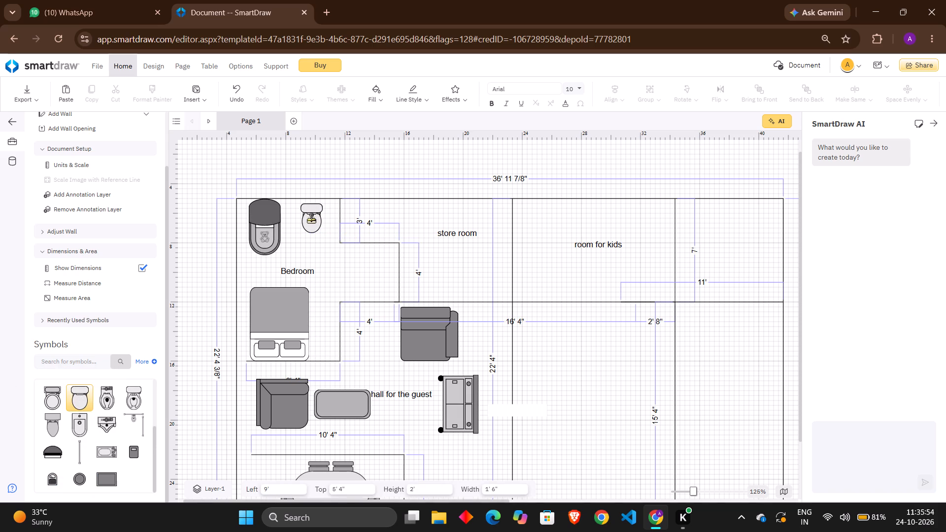
{"action": "left_click_drag", "start_coordinate": [311, 219], "coordinate": [318, 219]}
Draw a vertical partition line about 3' long from the upper exterior wall, between the bedroom's two toilet fixtures.
{"action": "scroll", "coordinate": [116, 179], "scroll_direction": "up", "scroll_amount": 3}
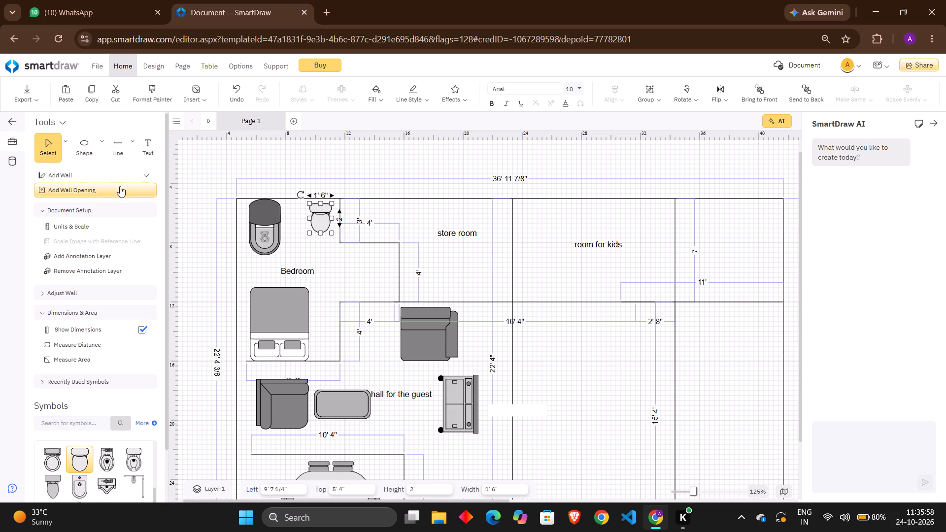
{"action": "scroll", "coordinate": [120, 186], "scroll_direction": "up", "scroll_amount": 2}
{"action": "left_click", "coordinate": [118, 160]}
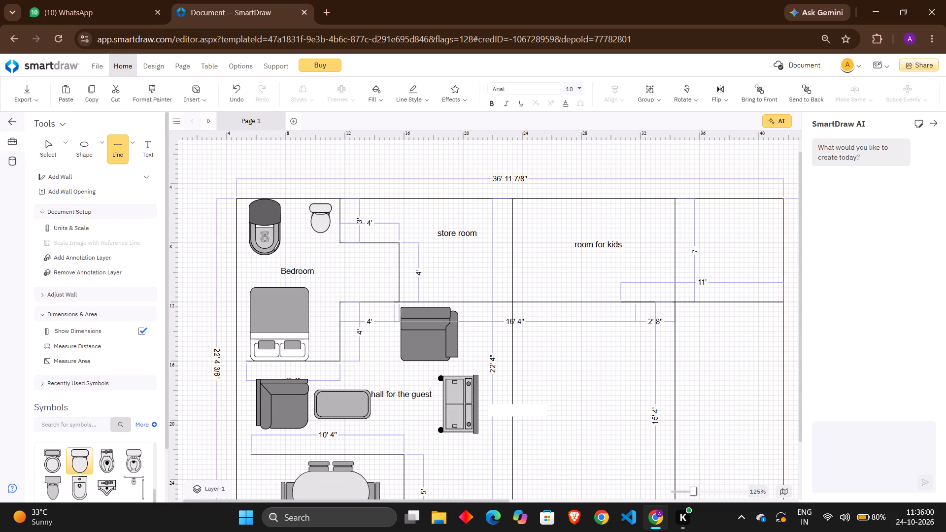
{"action": "left_click_drag", "start_coordinate": [295, 198], "coordinate": [295, 200]}
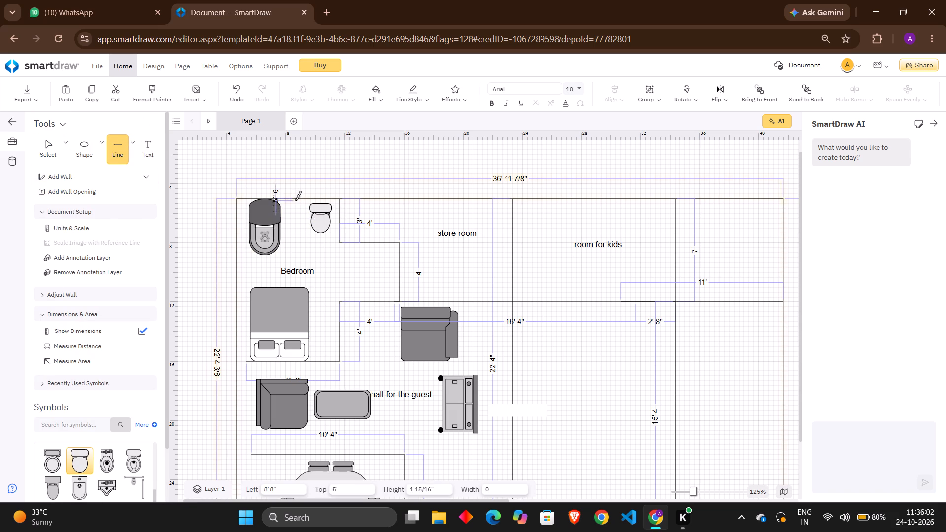
{"action": "left_click_drag", "start_coordinate": [295, 200], "coordinate": [293, 245]}
Draw a horizontal partition line about 3' 4" long below the new toilet, from the short vertical partition to the store room wall.
{"action": "left_click", "coordinate": [114, 152]}
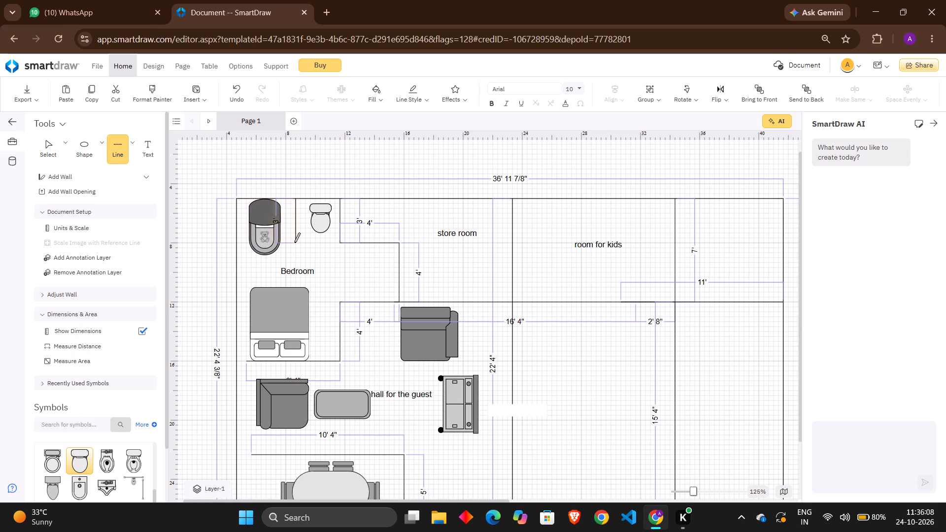
{"action": "left_click_drag", "start_coordinate": [296, 242], "coordinate": [341, 241]}
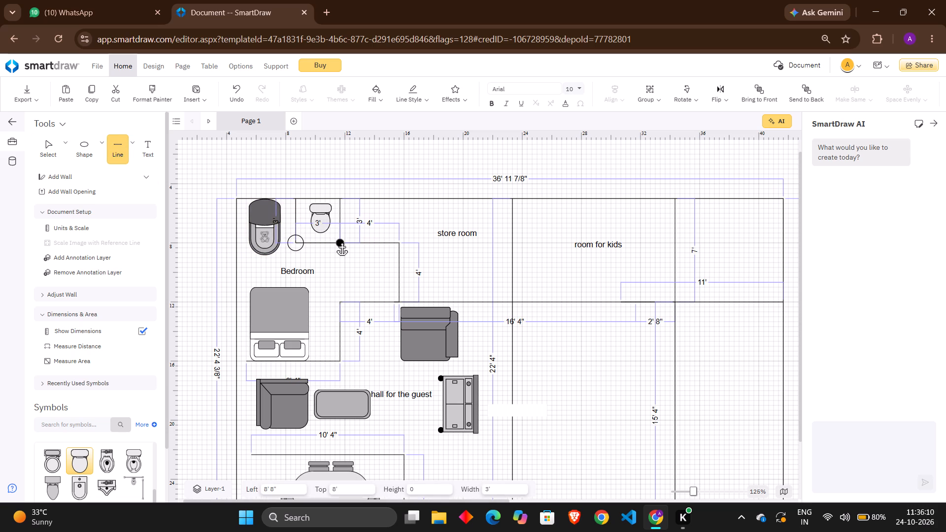
{"action": "left_click_drag", "start_coordinate": [341, 241], "coordinate": [342, 241]}
{"action": "left_click", "coordinate": [445, 228]}
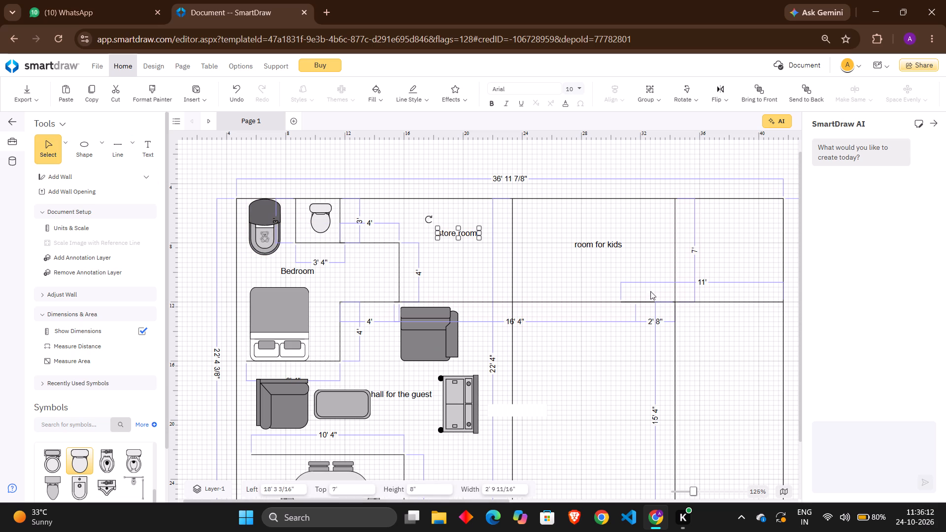
{"action": "left_click", "coordinate": [633, 362]}
Search the symbol library for "storages", look through the symbols found and clear the search.
{"action": "scroll", "coordinate": [515, 345], "scroll_direction": "down", "scroll_amount": 2}
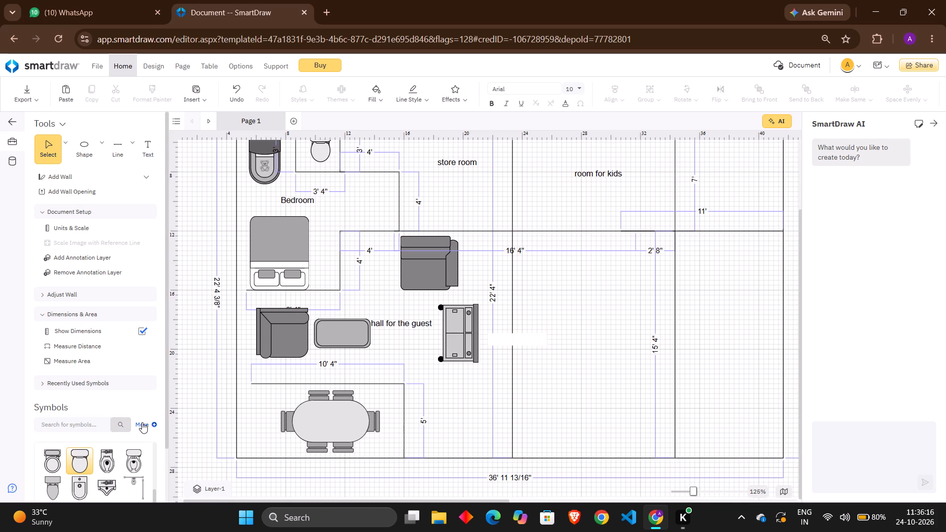
{"action": "left_click", "coordinate": [95, 427]}
{"action": "type", "text": "storages"}
{"action": "key", "text": "Return"}
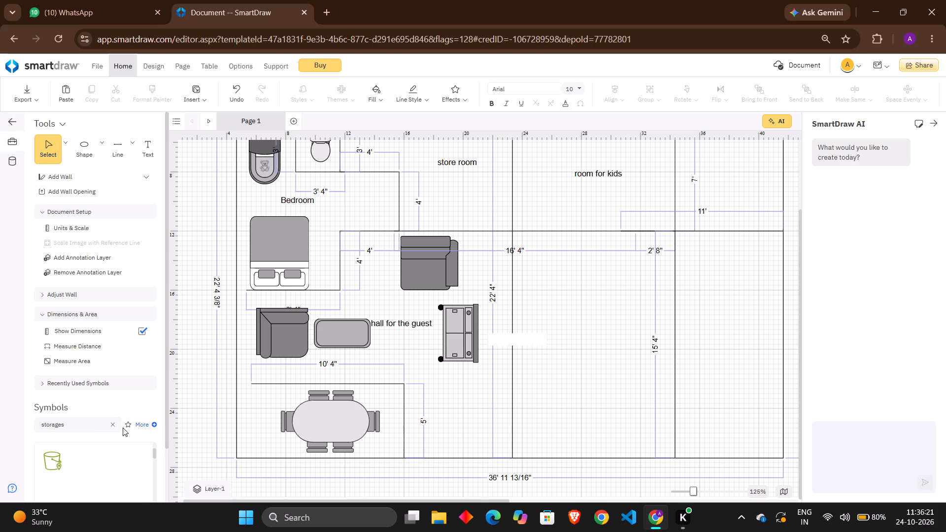
{"action": "scroll", "coordinate": [100, 430], "scroll_direction": "down", "scroll_amount": 3}
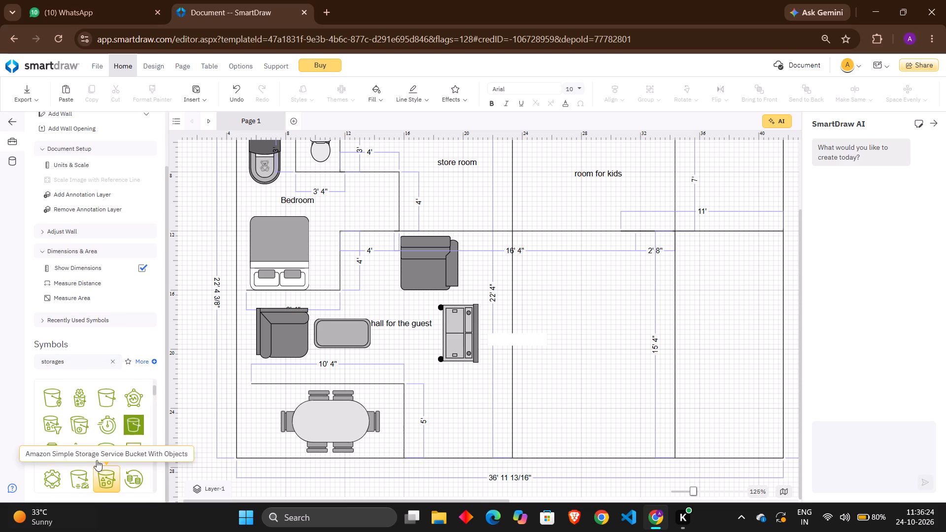
{"action": "scroll", "coordinate": [97, 460], "scroll_direction": "down", "scroll_amount": 4}
{"action": "scroll", "coordinate": [146, 469], "scroll_direction": "up", "scroll_amount": 3}
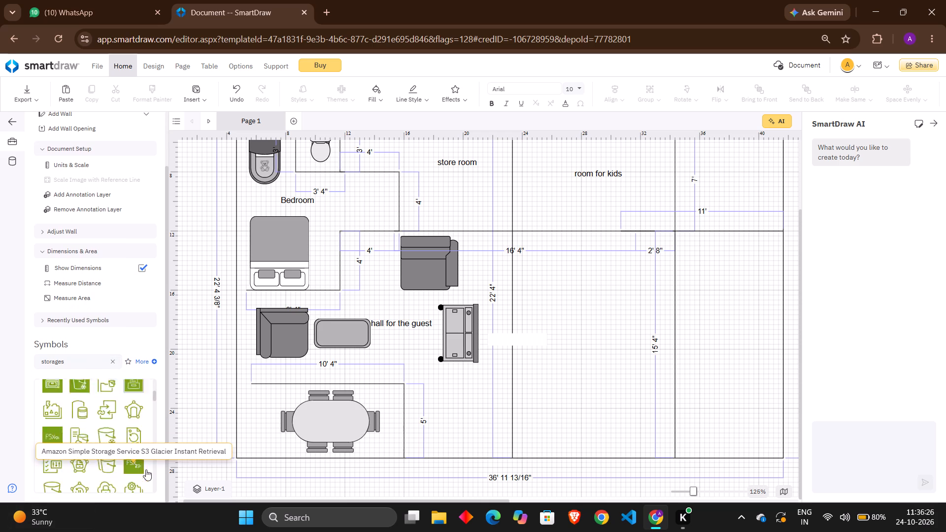
{"action": "left_click", "coordinate": [112, 361]}
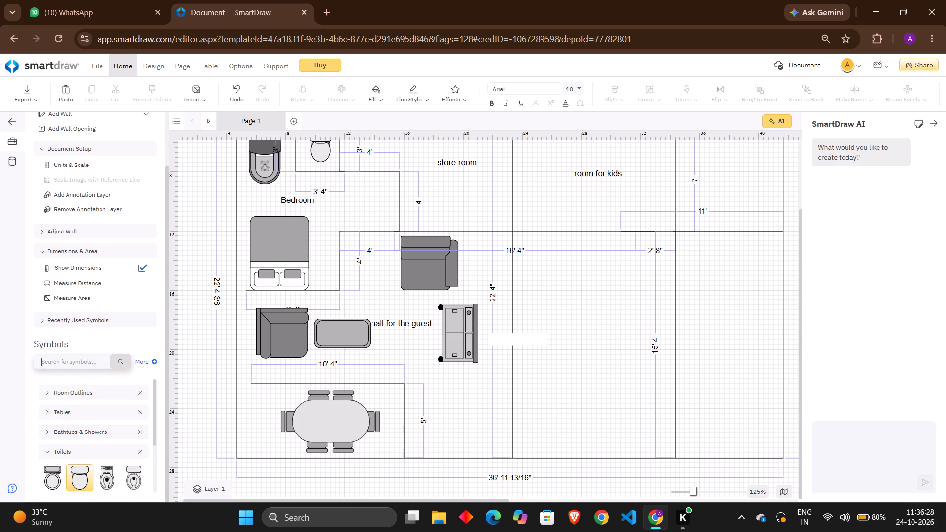
Search the symbol library for "store roomm", look through the symbols found and clear the search.
{"action": "type", "text": "store roomm"}
{"action": "key", "text": "Return"}
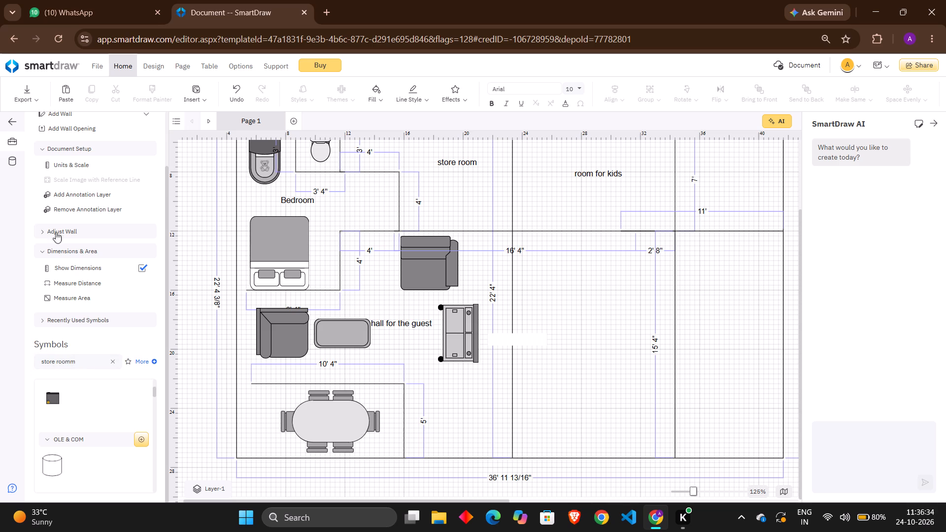
{"action": "scroll", "coordinate": [118, 285], "scroll_direction": "down", "scroll_amount": 5}
{"action": "scroll", "coordinate": [105, 404], "scroll_direction": "down", "scroll_amount": 4}
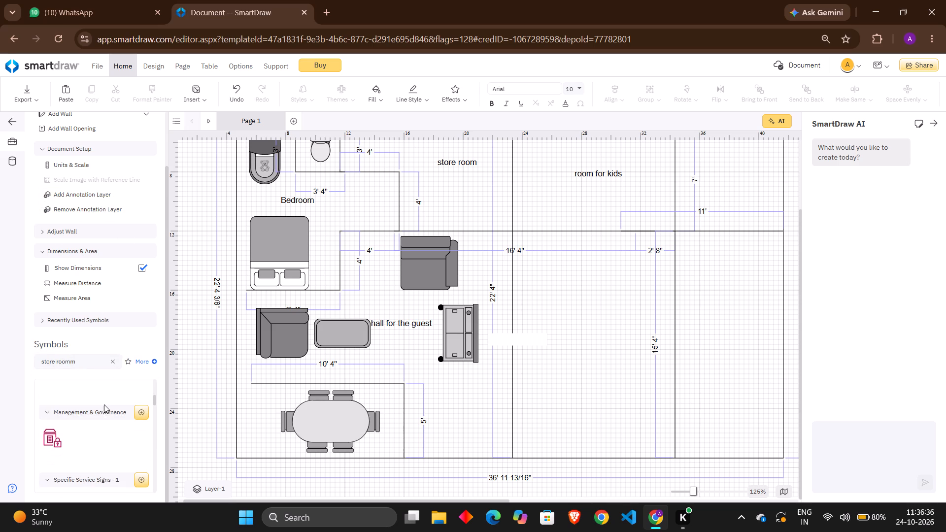
{"action": "scroll", "coordinate": [103, 403], "scroll_direction": "up", "scroll_amount": 1}
{"action": "left_click", "coordinate": [107, 362]}
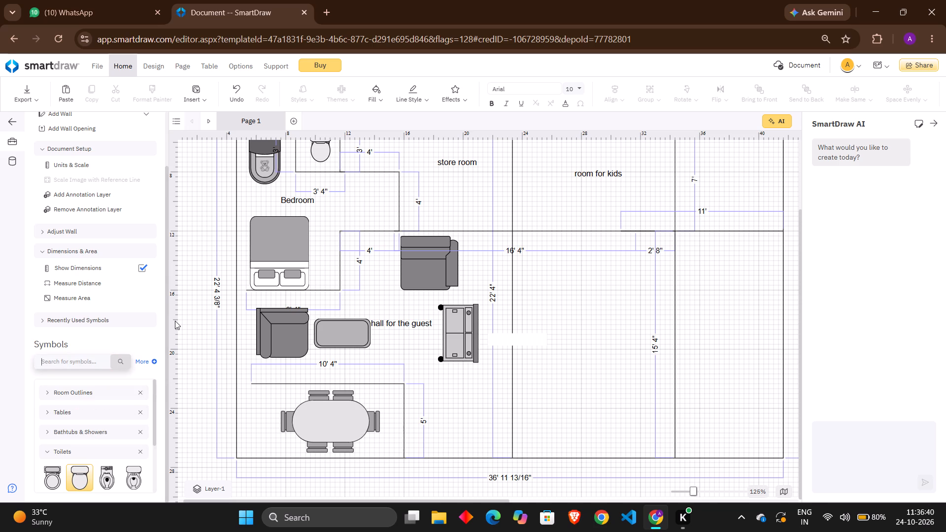
Remove the Toilets group from the symbol library list.
{"action": "scroll", "coordinate": [193, 325], "scroll_direction": "down", "scroll_amount": 2}
{"action": "scroll", "coordinate": [77, 372], "scroll_direction": "down", "scroll_amount": 2}
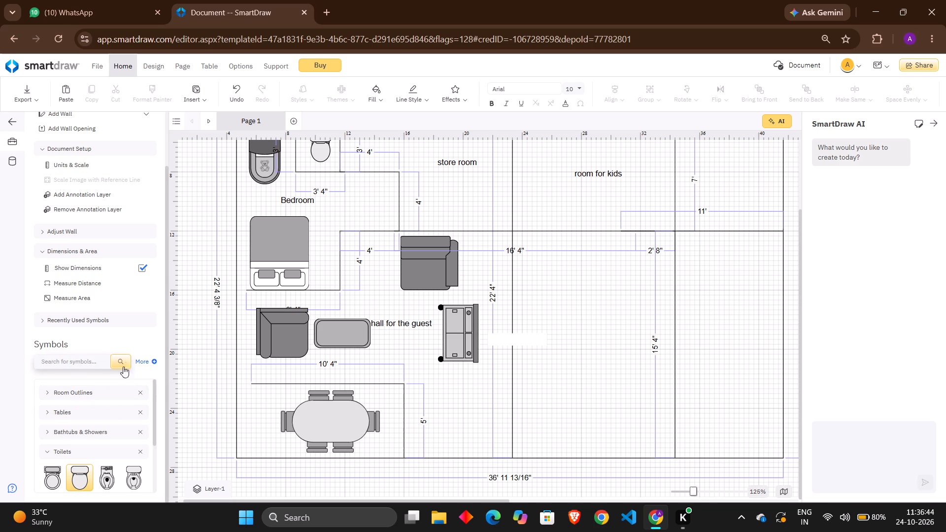
{"action": "scroll", "coordinate": [95, 408], "scroll_direction": "down", "scroll_amount": 3}
{"action": "scroll", "coordinate": [86, 445], "scroll_direction": "up", "scroll_amount": 4}
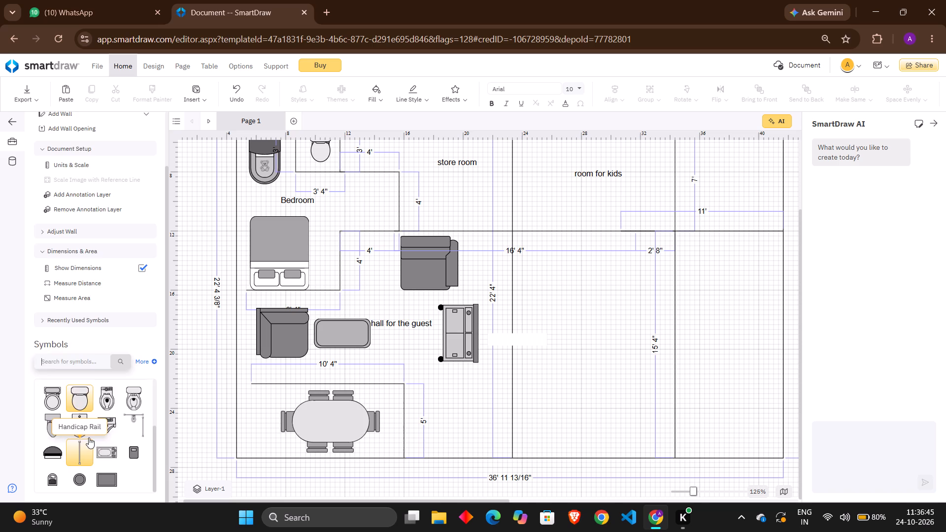
{"action": "scroll", "coordinate": [138, 454], "scroll_direction": "down", "scroll_amount": 4}
{"action": "scroll", "coordinate": [131, 457], "scroll_direction": "up", "scroll_amount": 2}
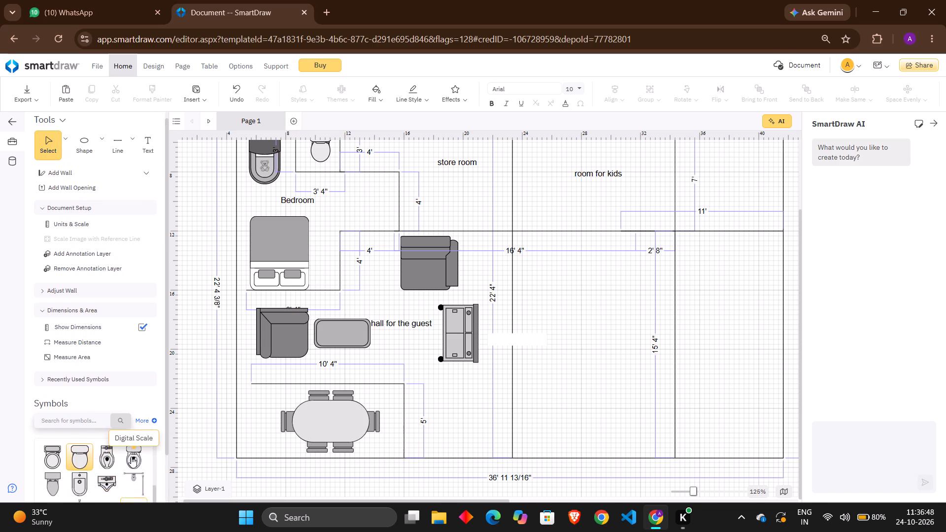
{"action": "scroll", "coordinate": [131, 457], "scroll_direction": "up", "scroll_amount": 2}
{"action": "scroll", "coordinate": [121, 479], "scroll_direction": "down", "scroll_amount": 1}
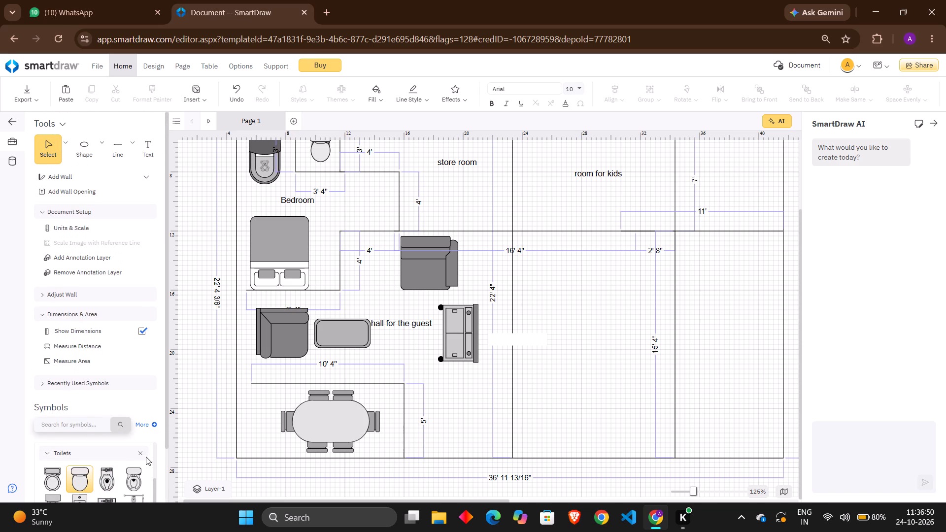
{"action": "left_click", "coordinate": [140, 453]}
Show the recently used symbols.
{"action": "scroll", "coordinate": [97, 296], "scroll_direction": "down", "scroll_amount": 3}
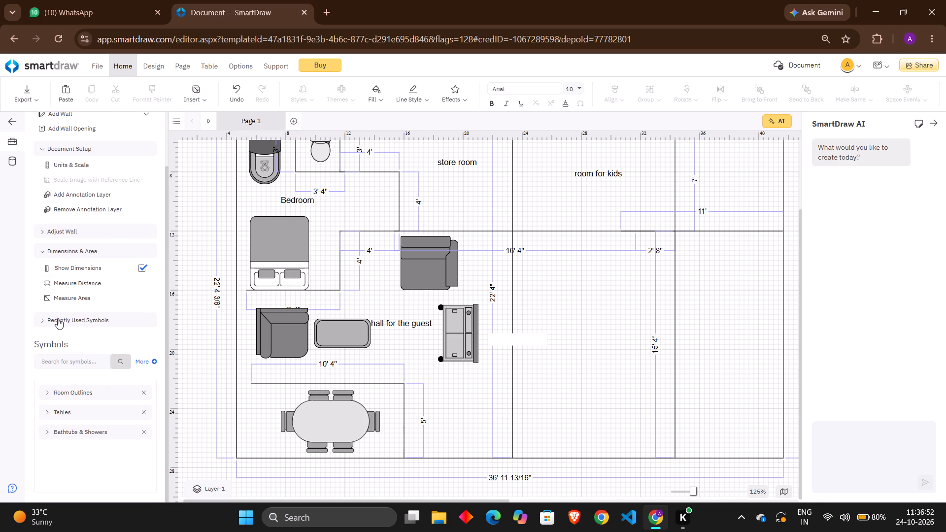
{"action": "left_click", "coordinate": [44, 322]}
{"action": "scroll", "coordinate": [91, 370], "scroll_direction": "up", "scroll_amount": 2}
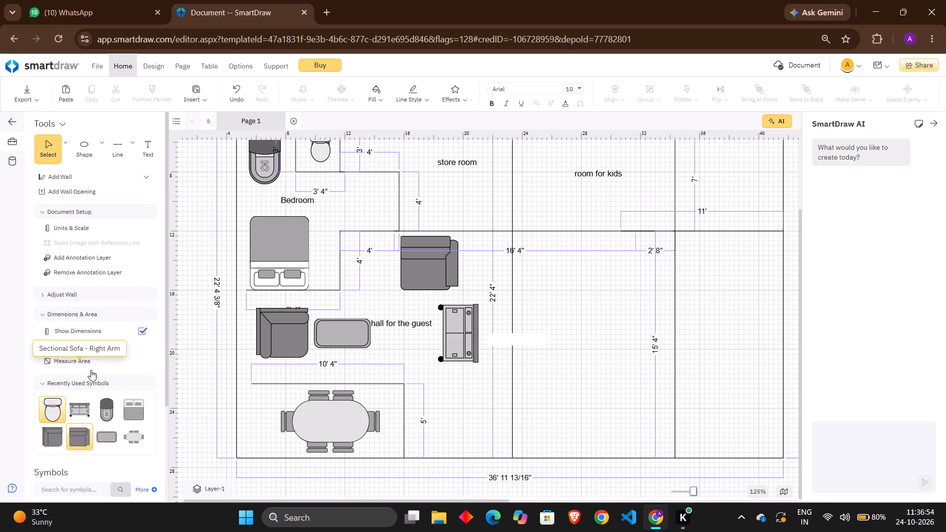
{"action": "scroll", "coordinate": [86, 365], "scroll_direction": "up", "scroll_amount": 5}
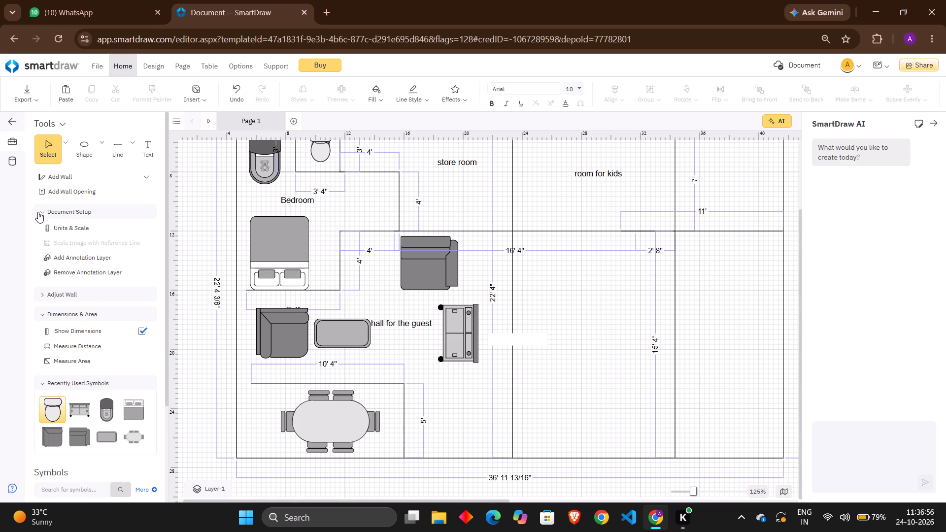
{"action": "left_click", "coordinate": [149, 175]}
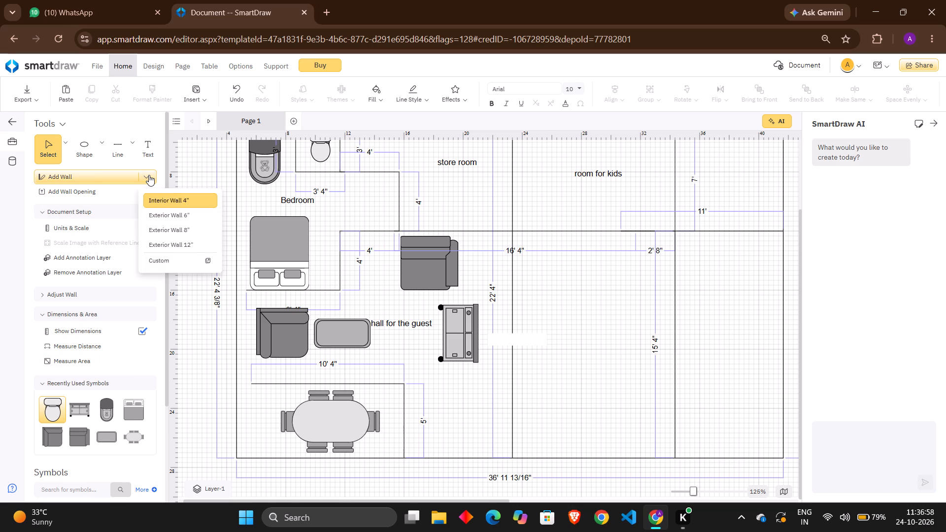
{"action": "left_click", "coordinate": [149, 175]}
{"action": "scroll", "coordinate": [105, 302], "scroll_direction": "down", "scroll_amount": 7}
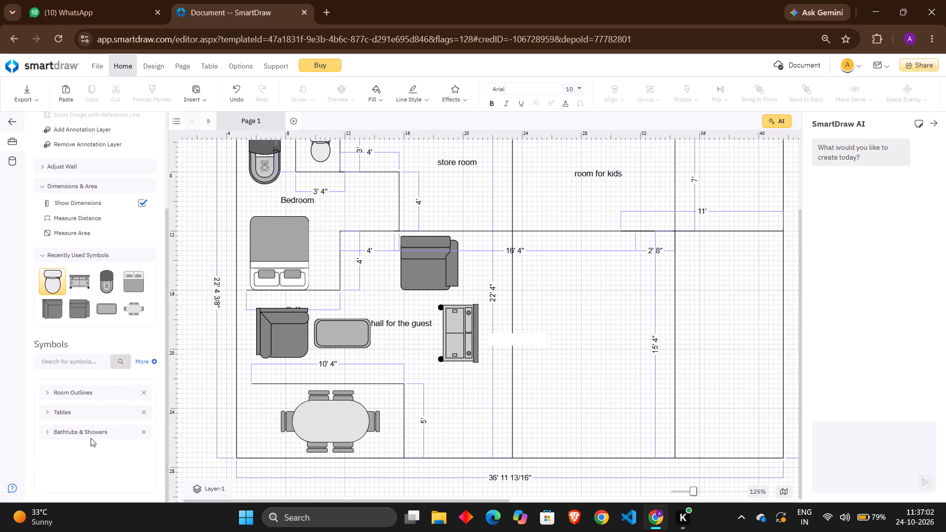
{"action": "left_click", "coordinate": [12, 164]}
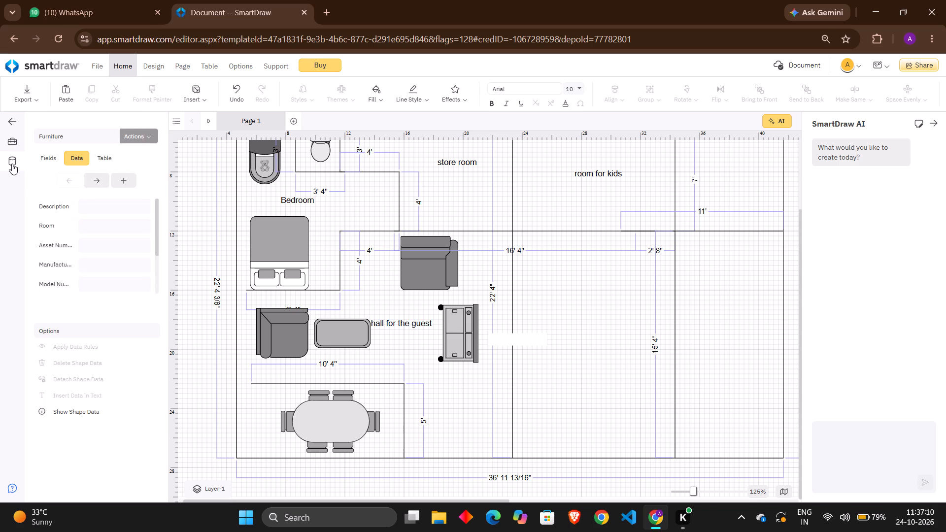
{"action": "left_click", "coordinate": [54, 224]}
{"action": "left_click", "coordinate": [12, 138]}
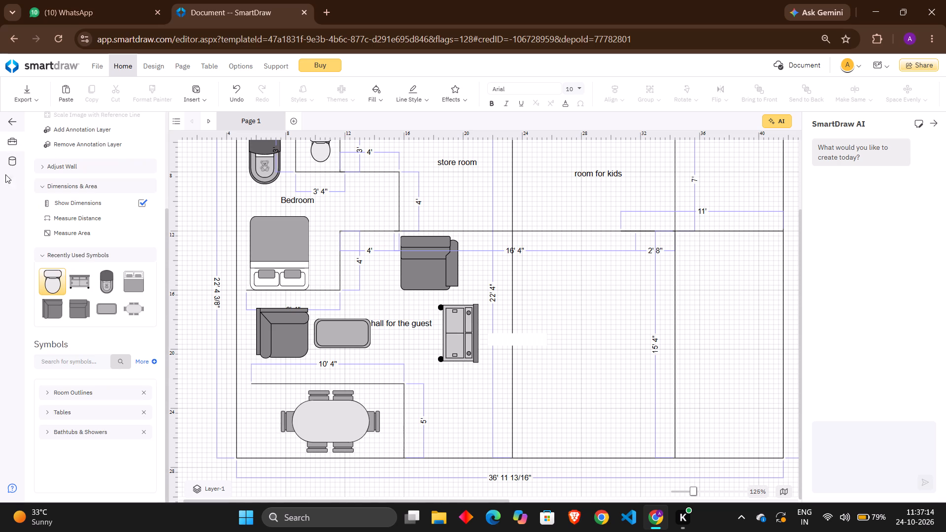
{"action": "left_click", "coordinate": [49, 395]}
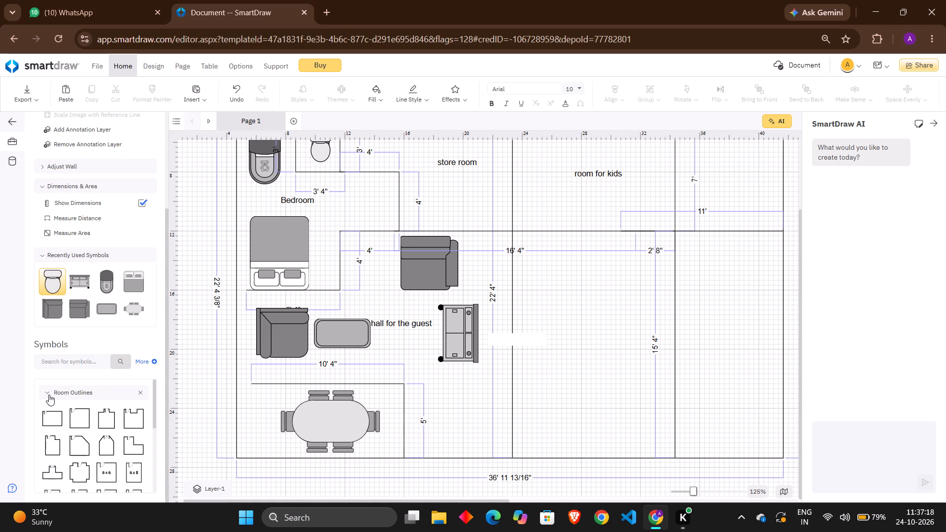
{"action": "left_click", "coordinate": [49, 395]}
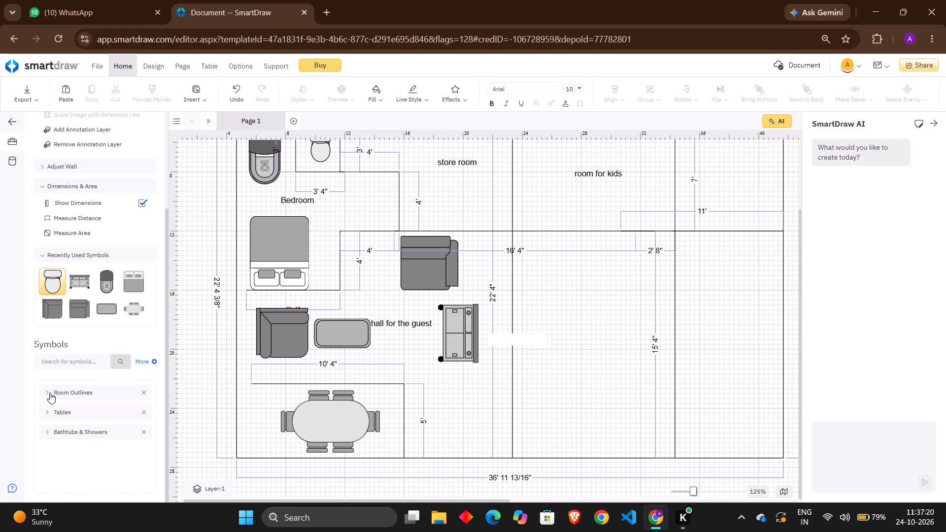
Look through the Tables and Bathtubs & Showers symbol groups for suitable symbols.
{"action": "scroll", "coordinate": [55, 406], "scroll_direction": "down", "scroll_amount": 2}
{"action": "left_click", "coordinate": [46, 414]}
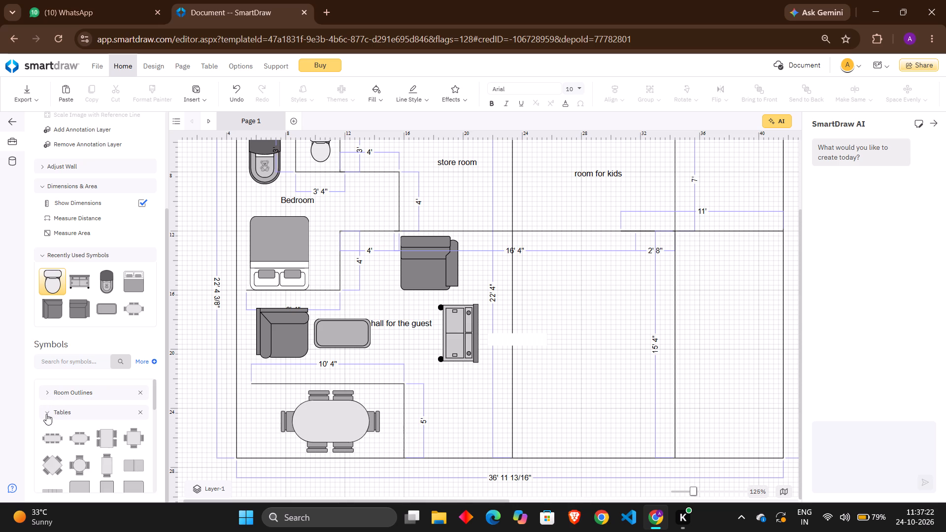
{"action": "left_click", "coordinate": [46, 414]}
{"action": "left_click", "coordinate": [48, 432]}
{"action": "left_click", "coordinate": [47, 432]}
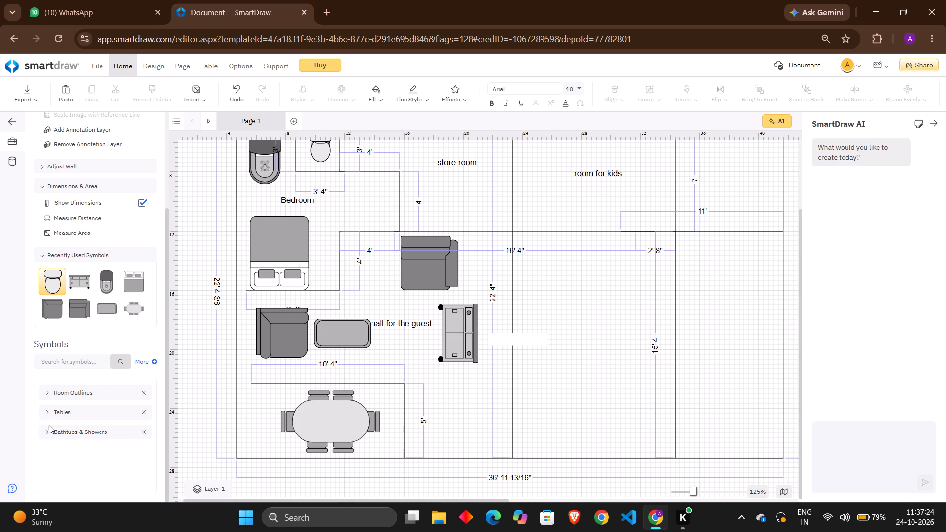
{"action": "scroll", "coordinate": [76, 429], "scroll_direction": "down", "scroll_amount": 5}
{"action": "scroll", "coordinate": [97, 419], "scroll_direction": "up", "scroll_amount": 3}
{"action": "scroll", "coordinate": [97, 414], "scroll_direction": "down", "scroll_amount": 5}
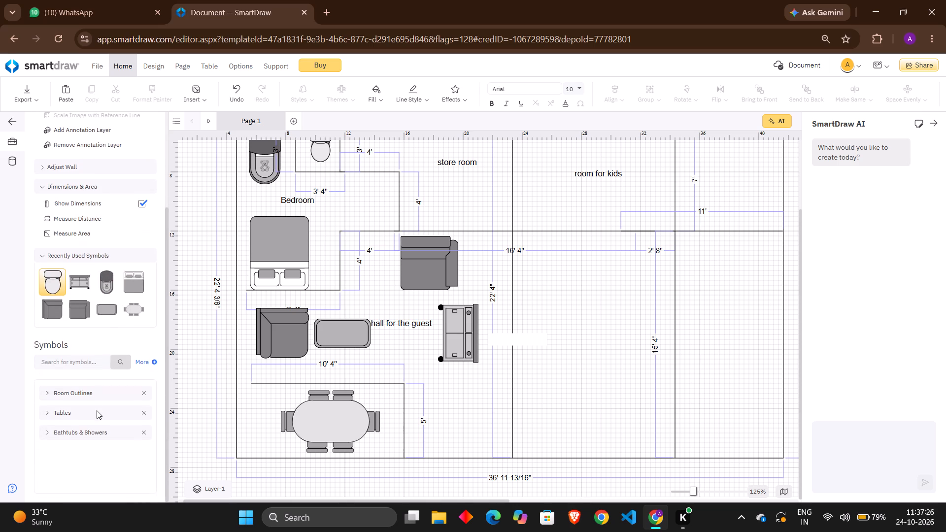
{"action": "scroll", "coordinate": [97, 410], "scroll_direction": "down", "scroll_amount": 2}
Browse the full symbol libraries, examine the Crime Scenes Blood Spatter and Clothing symbols, and leave without adding a library.
{"action": "left_click", "coordinate": [142, 366]}
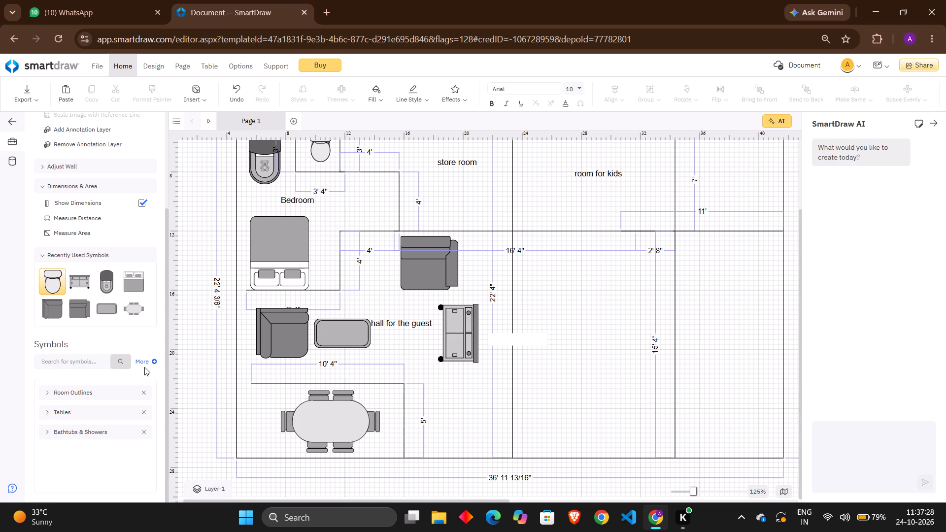
{"action": "left_click", "coordinate": [149, 361]}
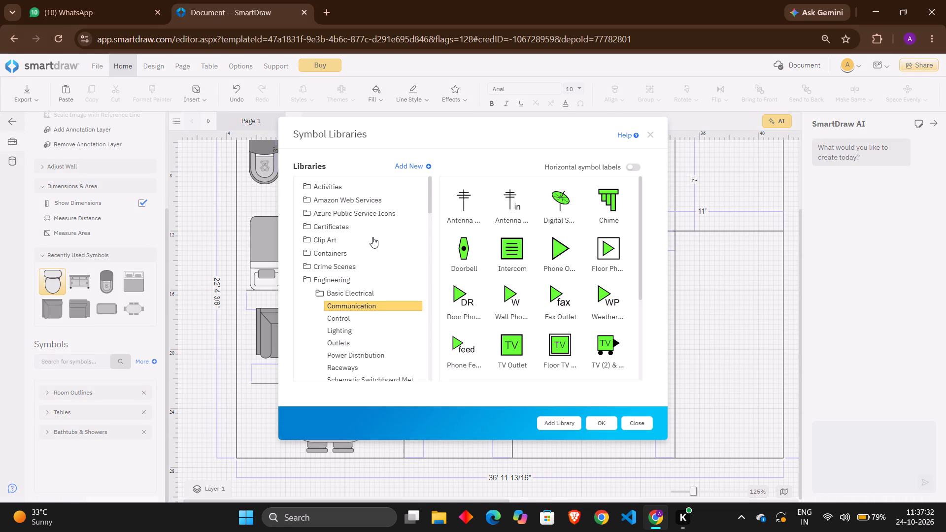
{"action": "scroll", "coordinate": [372, 237], "scroll_direction": "down", "scroll_amount": 11}
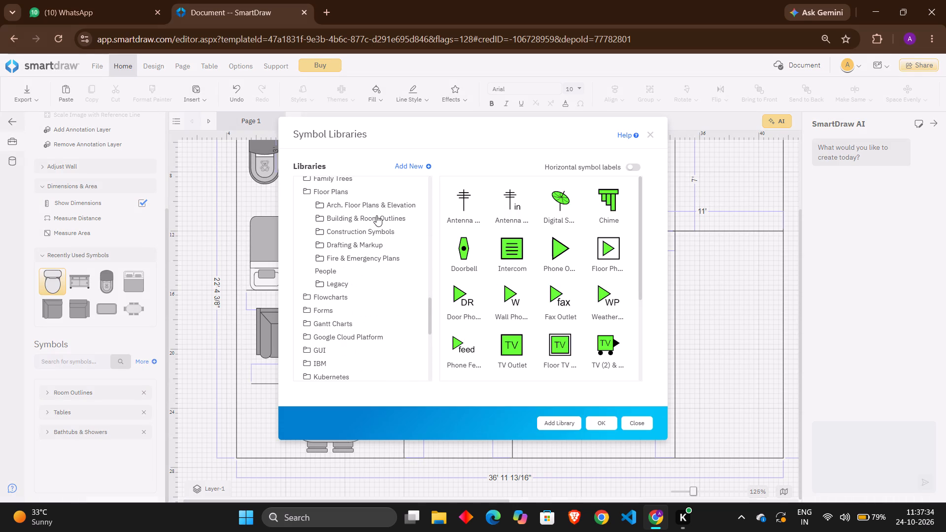
{"action": "scroll", "coordinate": [376, 215], "scroll_direction": "up", "scroll_amount": 1}
{"action": "scroll", "coordinate": [376, 215], "scroll_direction": "down", "scroll_amount": 8}
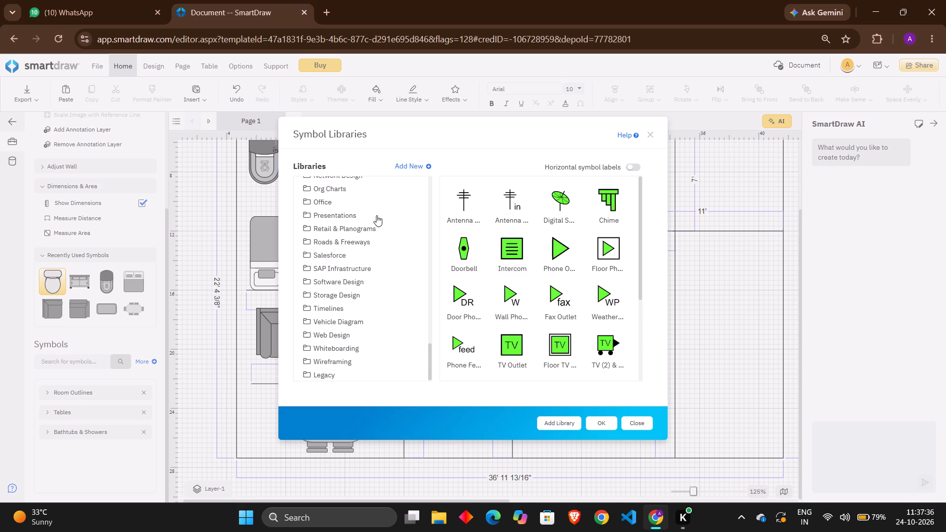
{"action": "scroll", "coordinate": [376, 215], "scroll_direction": "down", "scroll_amount": 2}
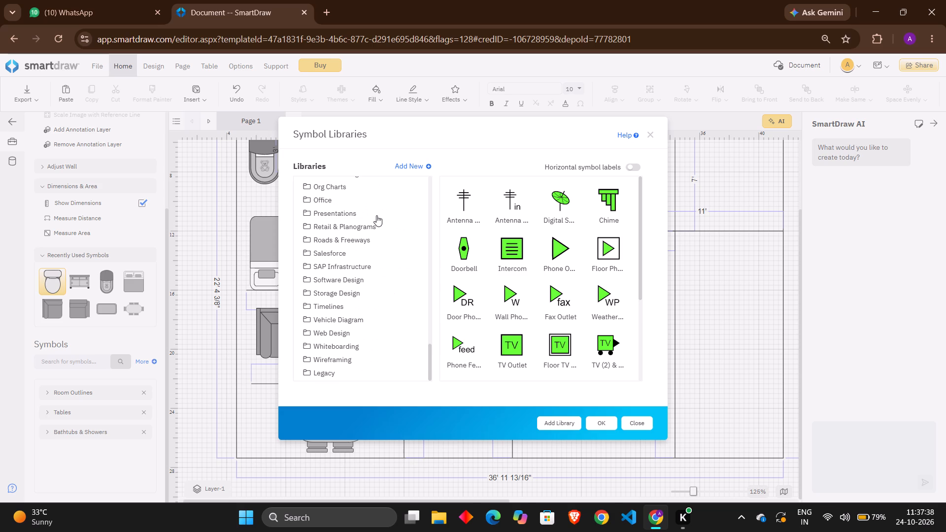
{"action": "scroll", "coordinate": [376, 215], "scroll_direction": "down", "scroll_amount": 6}
{"action": "scroll", "coordinate": [376, 216], "scroll_direction": "up", "scroll_amount": 4}
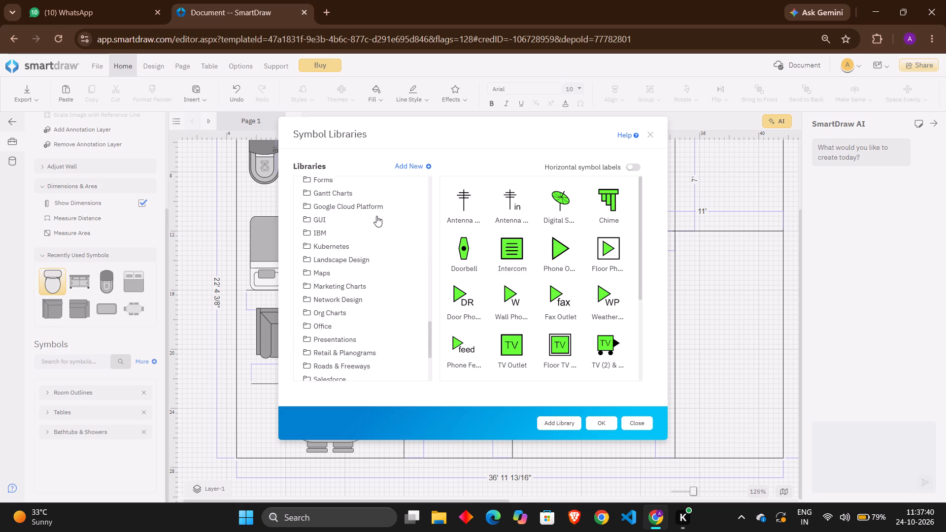
{"action": "scroll", "coordinate": [376, 216], "scroll_direction": "up", "scroll_amount": 3}
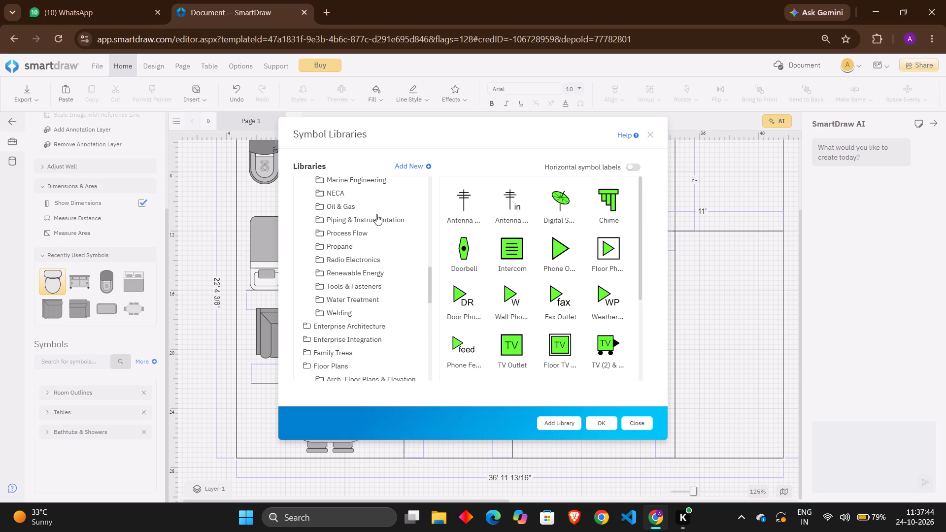
{"action": "scroll", "coordinate": [376, 214], "scroll_direction": "up", "scroll_amount": 7}
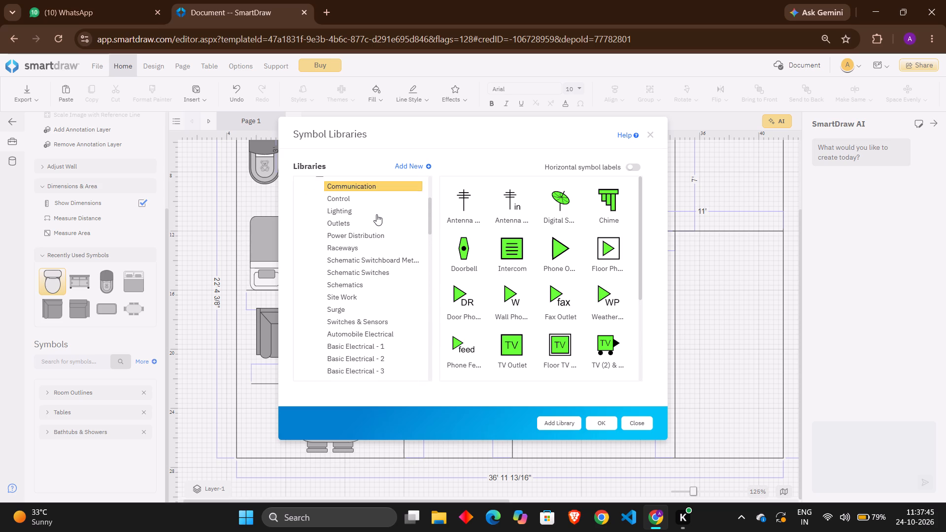
{"action": "scroll", "coordinate": [376, 214], "scroll_direction": "up", "scroll_amount": 6}
{"action": "left_click", "coordinate": [338, 262]}
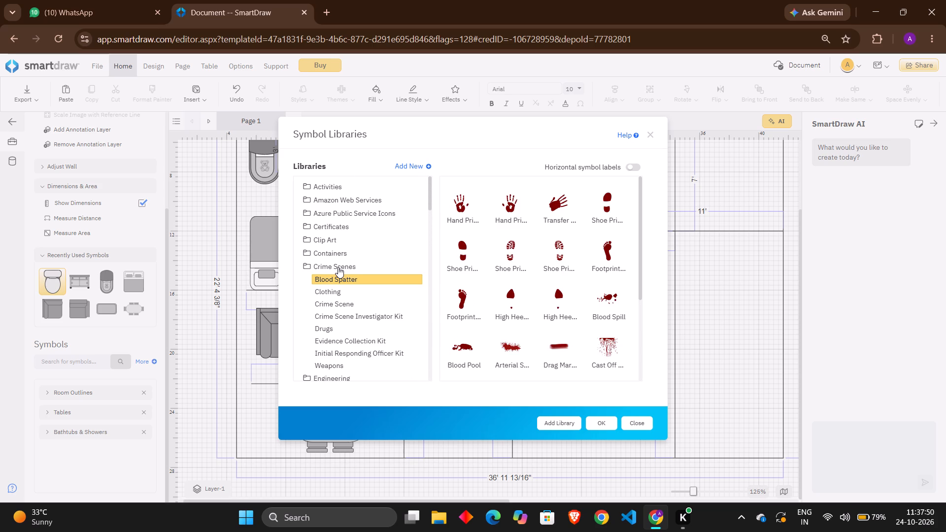
{"action": "left_click", "coordinate": [335, 288]}
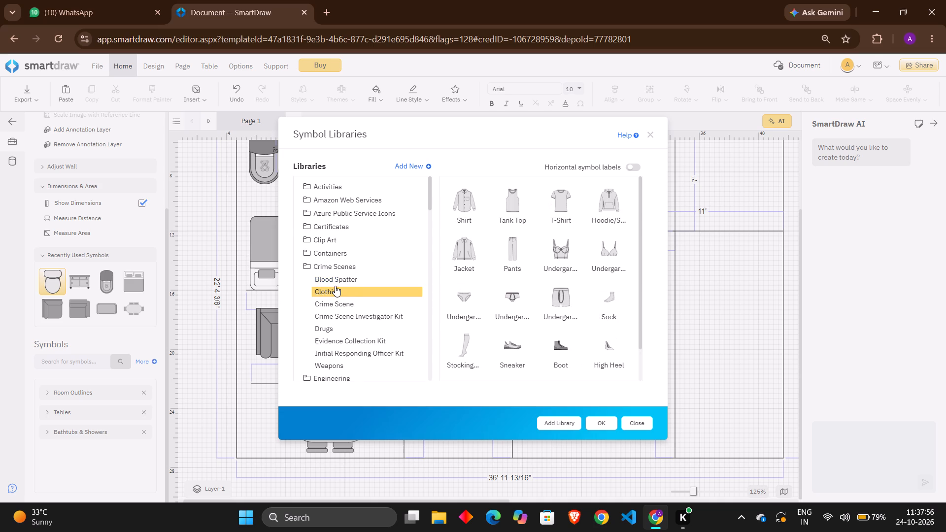
{"action": "scroll", "coordinate": [335, 286], "scroll_direction": "down", "scroll_amount": 2}
{"action": "left_click", "coordinate": [654, 132]}
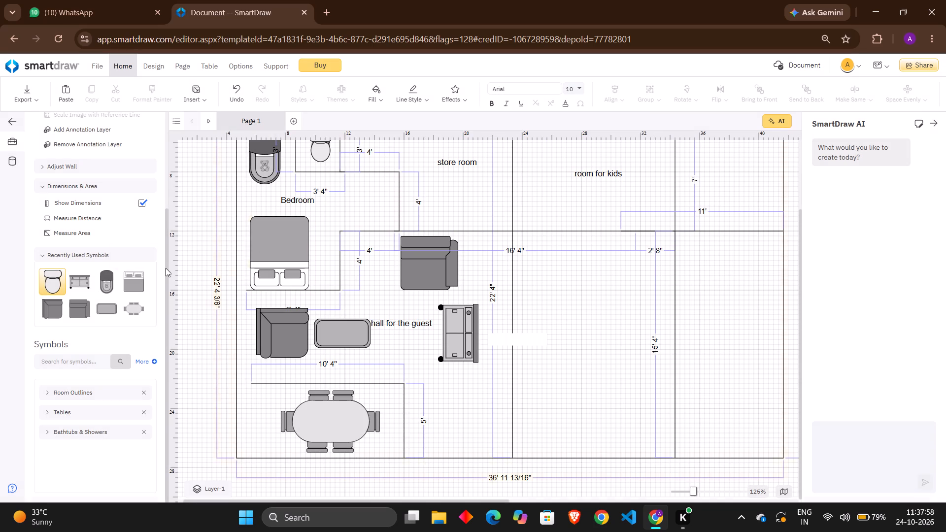
Place a plain rectangular table, 3' wide and 3' 6" high, from the Tables symbols beside the "room for kids" label.
{"action": "scroll", "coordinate": [16, 294], "scroll_direction": "down", "scroll_amount": 3}
{"action": "scroll", "coordinate": [552, 242], "scroll_direction": "up", "scroll_amount": 1}
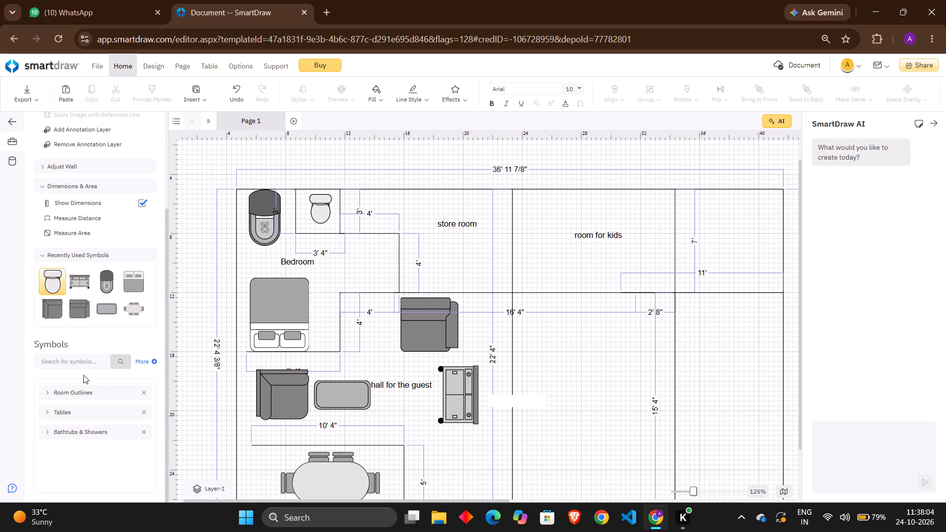
{"action": "left_click", "coordinate": [47, 412]}
{"action": "scroll", "coordinate": [93, 380], "scroll_direction": "down", "scroll_amount": 2}
{"action": "scroll", "coordinate": [92, 406], "scroll_direction": "up", "scroll_amount": 1}
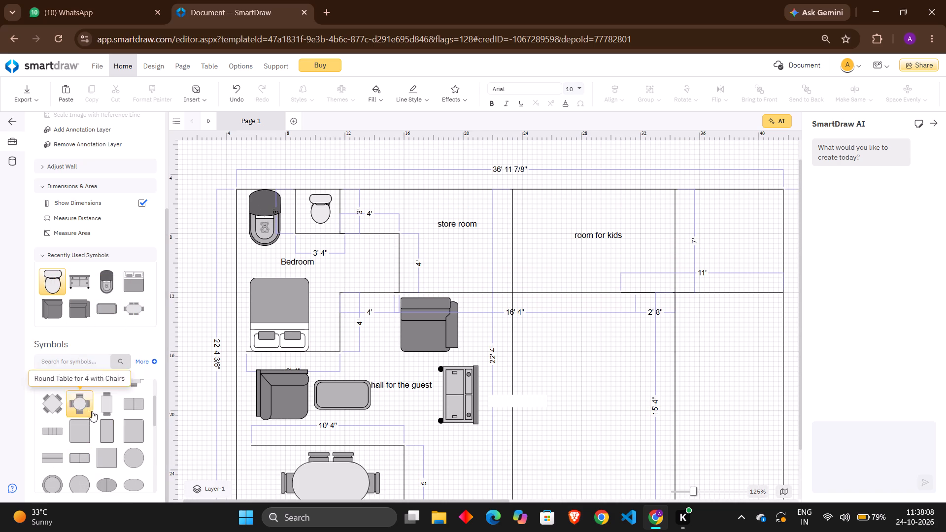
{"action": "left_click_drag", "start_coordinate": [76, 425], "coordinate": [242, 382]}
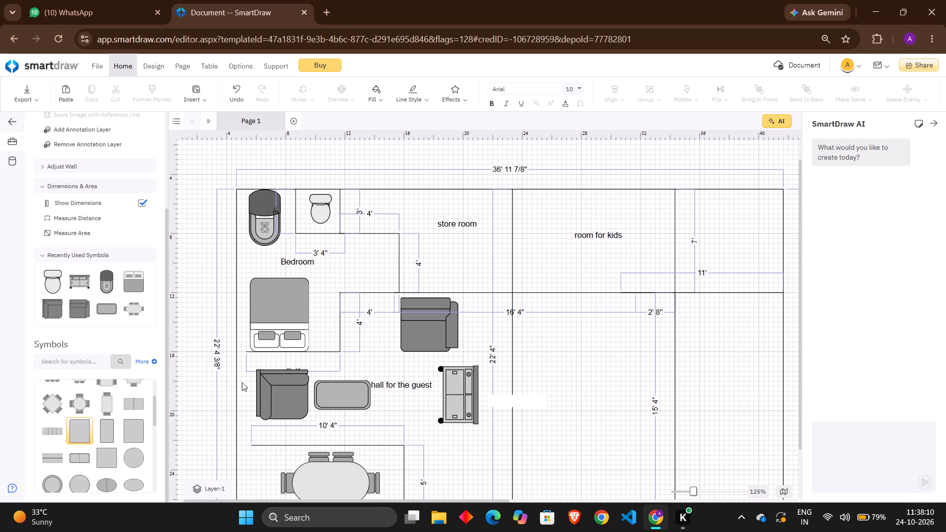
{"action": "left_click_drag", "start_coordinate": [242, 382], "coordinate": [546, 237]}
Search the symbols for "chair" and place the armchair with rounded back just beside the table in the kids' room, facing as supplied.
{"action": "scroll", "coordinate": [94, 425], "scroll_direction": "up", "scroll_amount": 1}
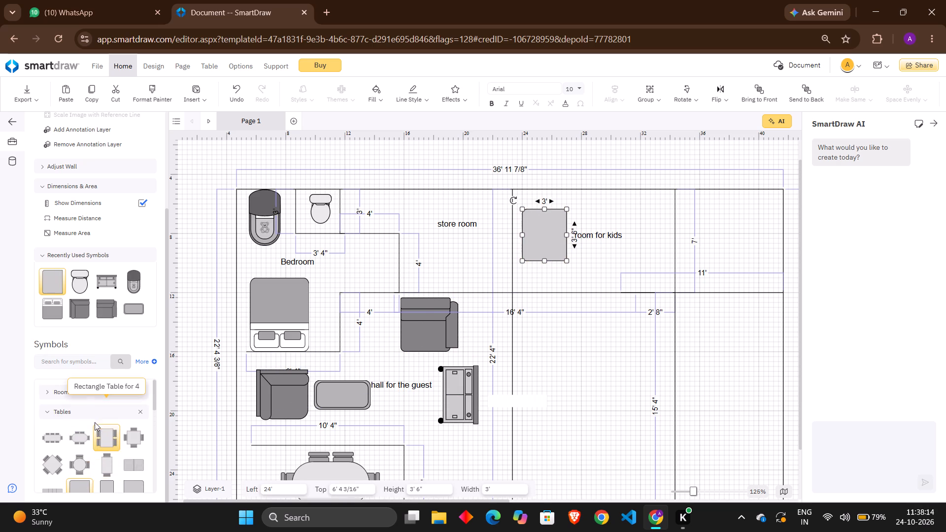
{"action": "left_click", "coordinate": [79, 363]}
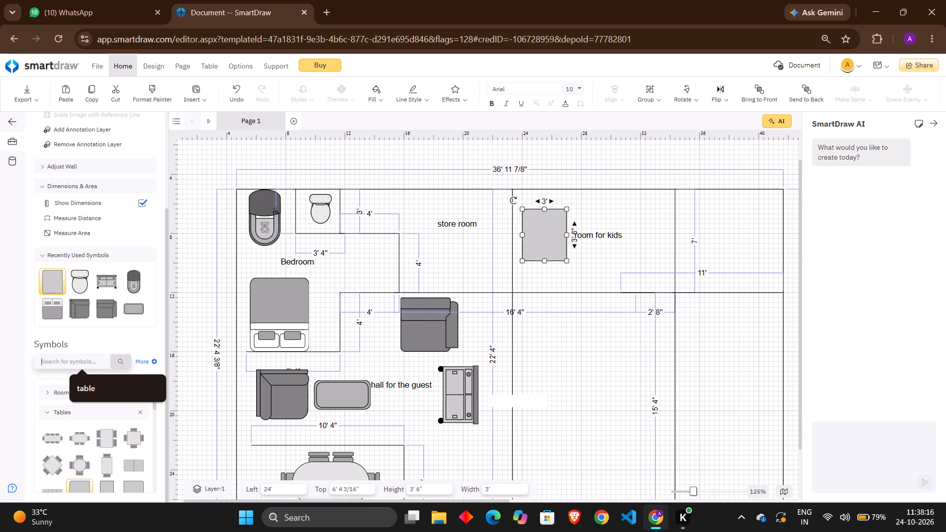
{"action": "type", "text": "chair"}
{"action": "key", "text": "Return"}
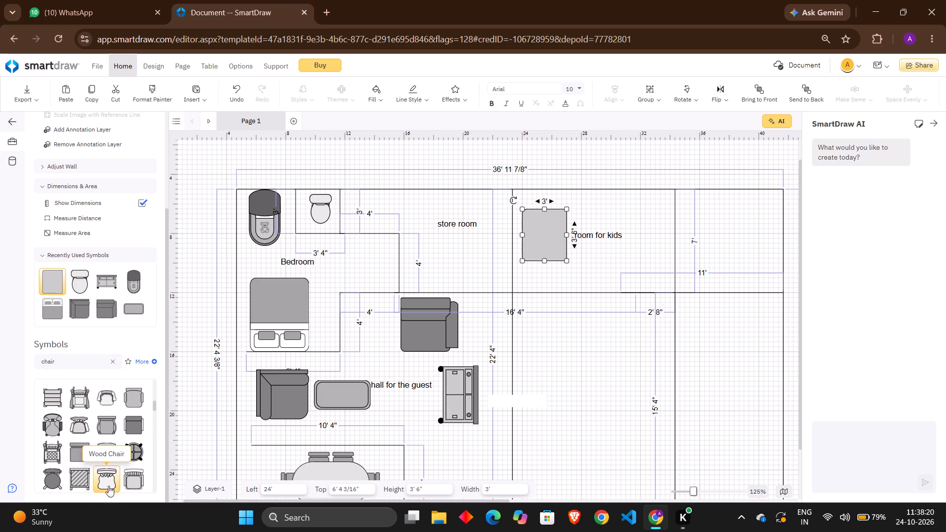
{"action": "left_click_drag", "start_coordinate": [51, 429], "coordinate": [643, 237]}
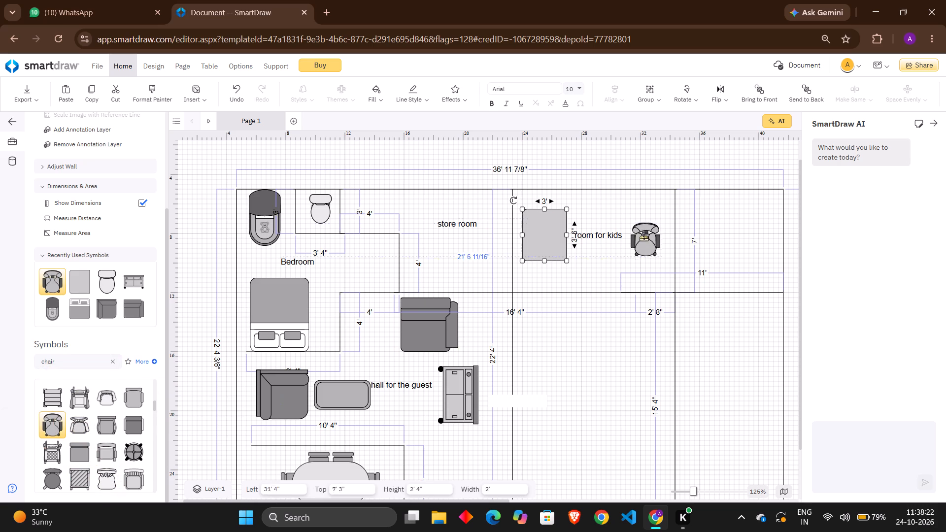
{"action": "left_click_drag", "start_coordinate": [643, 237], "coordinate": [587, 236]}
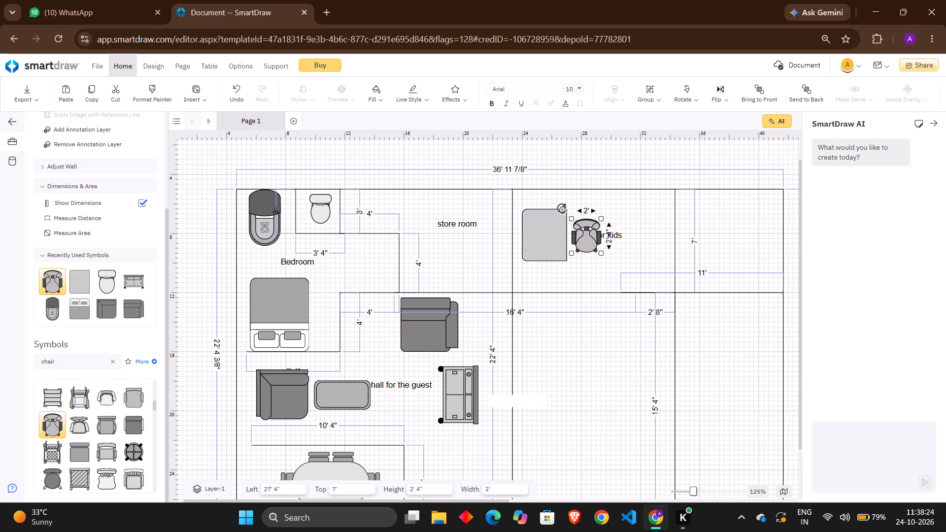
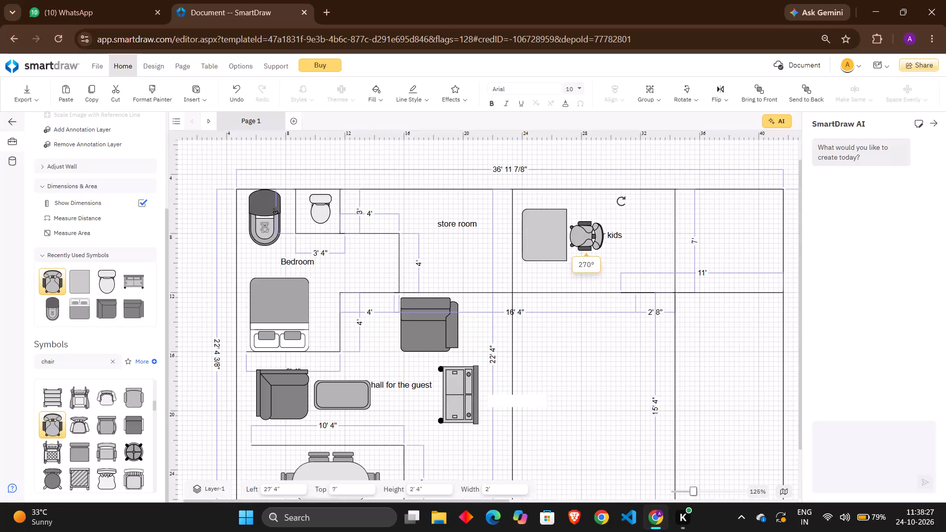
Add the text label "Bedroom" to the large room below the kids' room and move it near that room's upper wall.
{"action": "scroll", "coordinate": [177, 414], "scroll_direction": "down", "scroll_amount": 2}
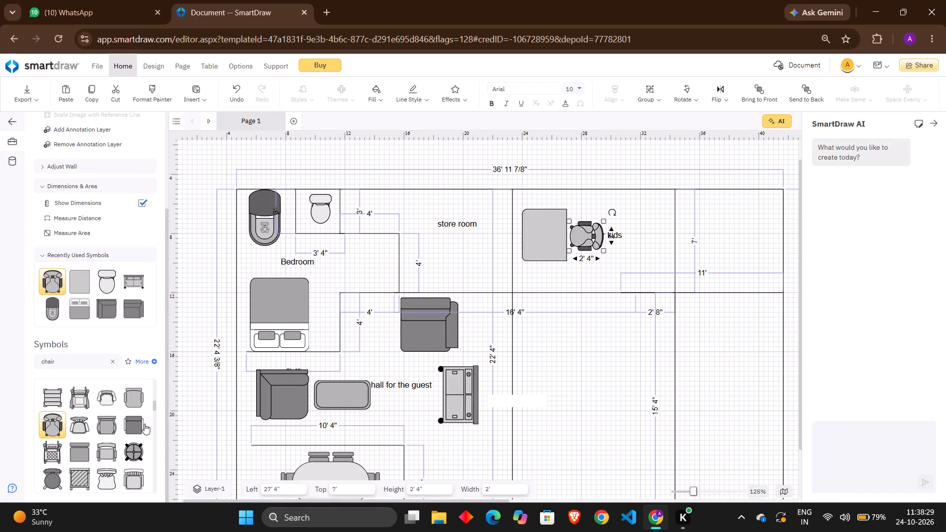
{"action": "scroll", "coordinate": [110, 440], "scroll_direction": "down", "scroll_amount": 2}
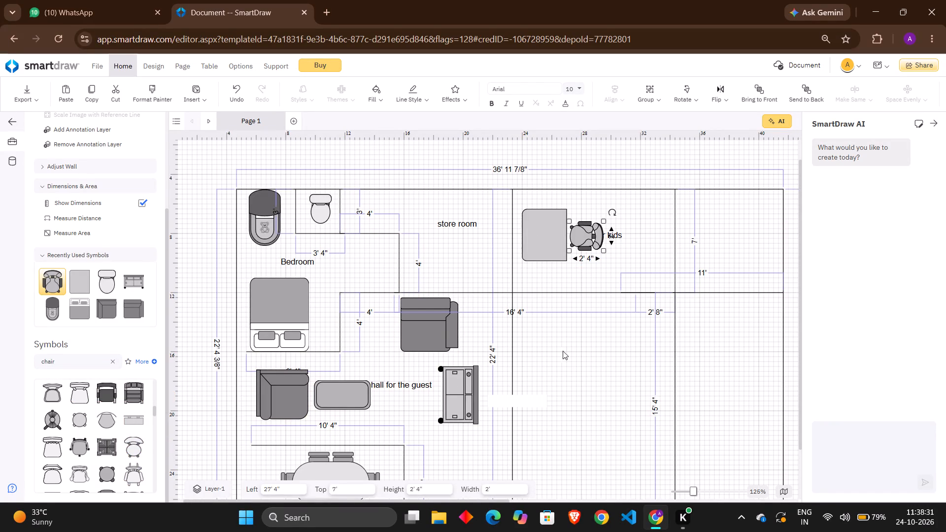
{"action": "scroll", "coordinate": [579, 348], "scroll_direction": "down", "scroll_amount": 3}
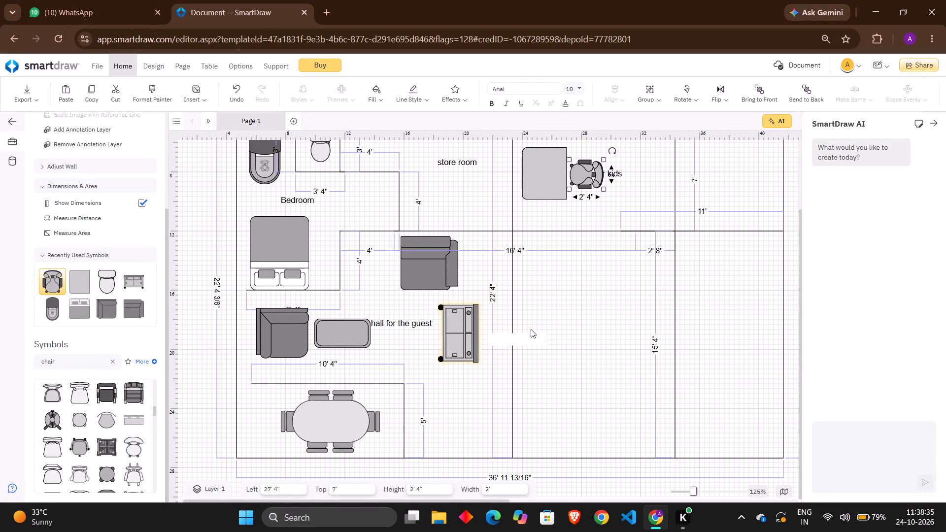
{"action": "scroll", "coordinate": [74, 211], "scroll_direction": "up", "scroll_amount": 8}
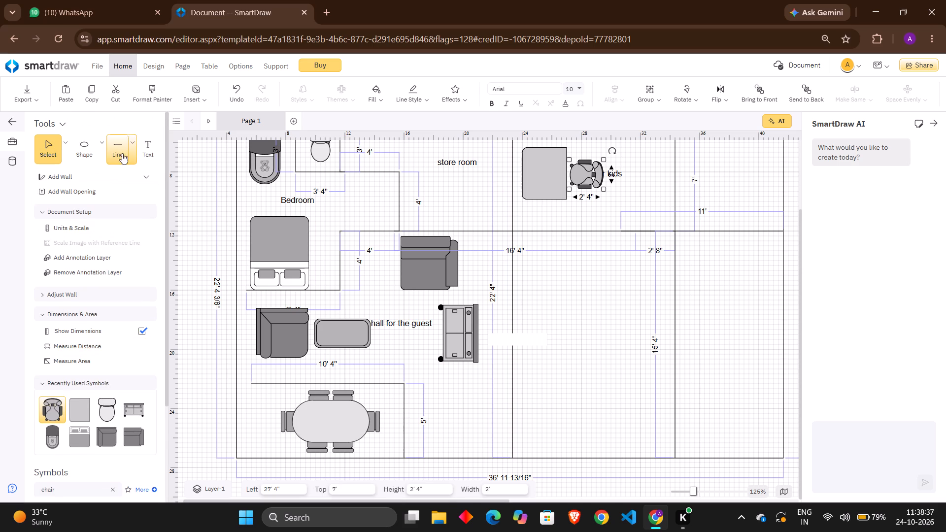
{"action": "left_click", "coordinate": [145, 150]}
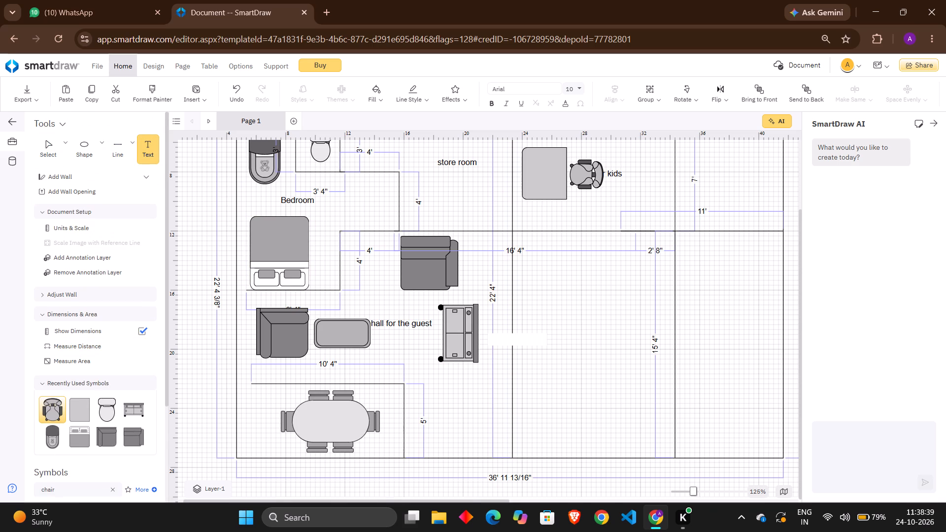
{"action": "left_click", "coordinate": [551, 373]}
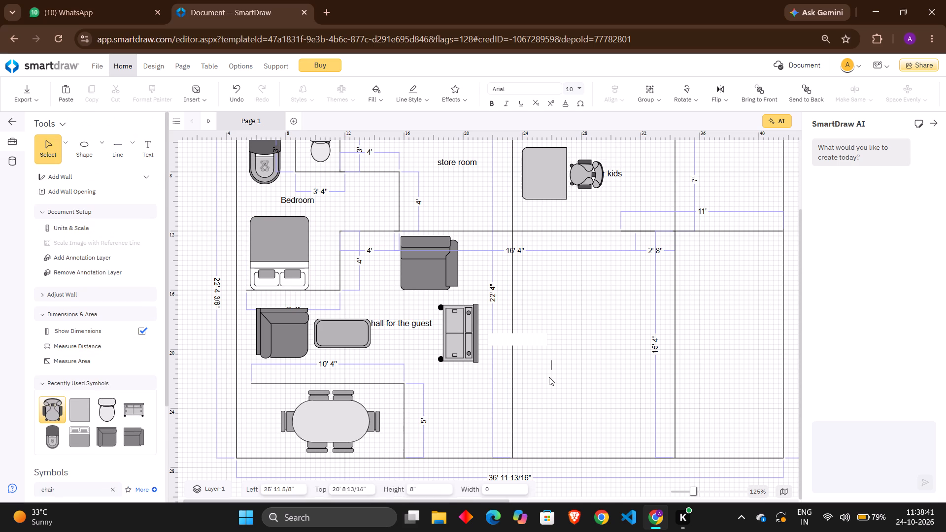
{"action": "type", "text": "Bedrro"}
{"action": "key", "text": "BackSpace"}
{"action": "key", "text": "BackSpace"}
{"action": "type", "text": "oom"}
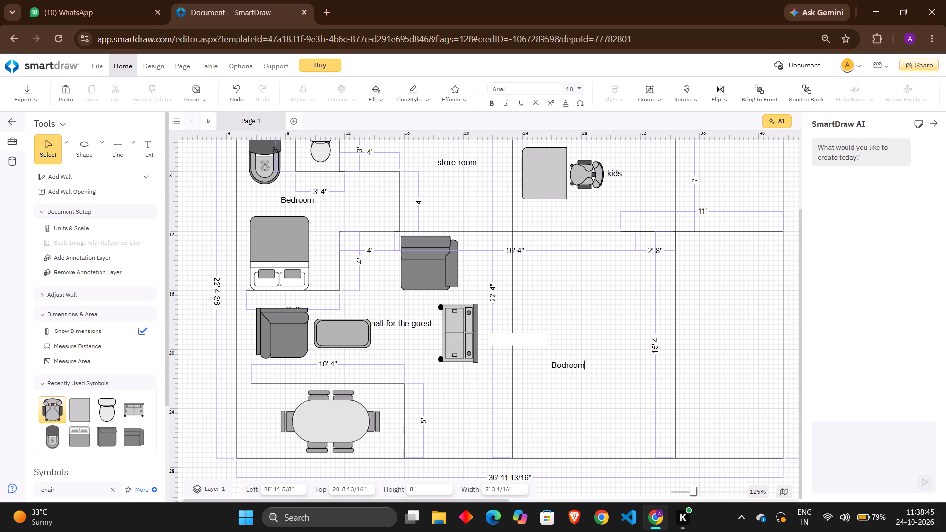
{"action": "left_click", "coordinate": [571, 368]}
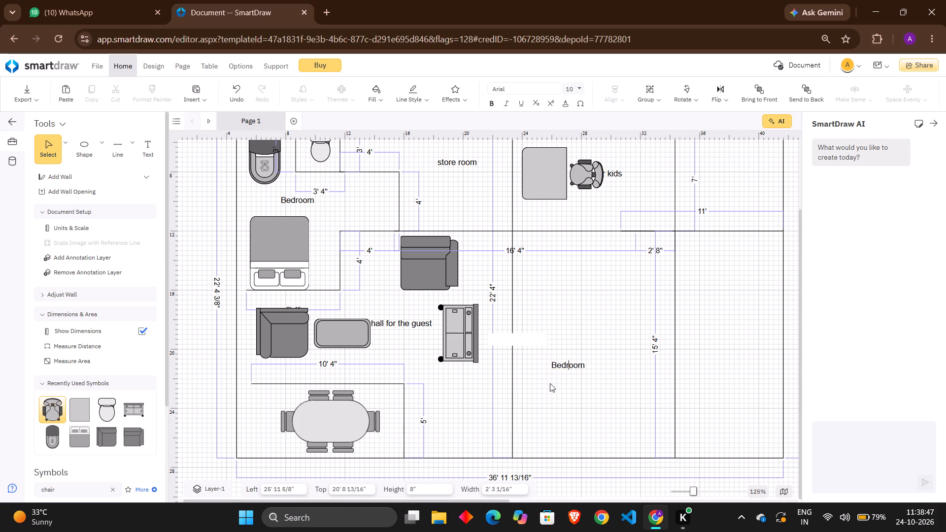
{"action": "left_click", "coordinate": [550, 384]}
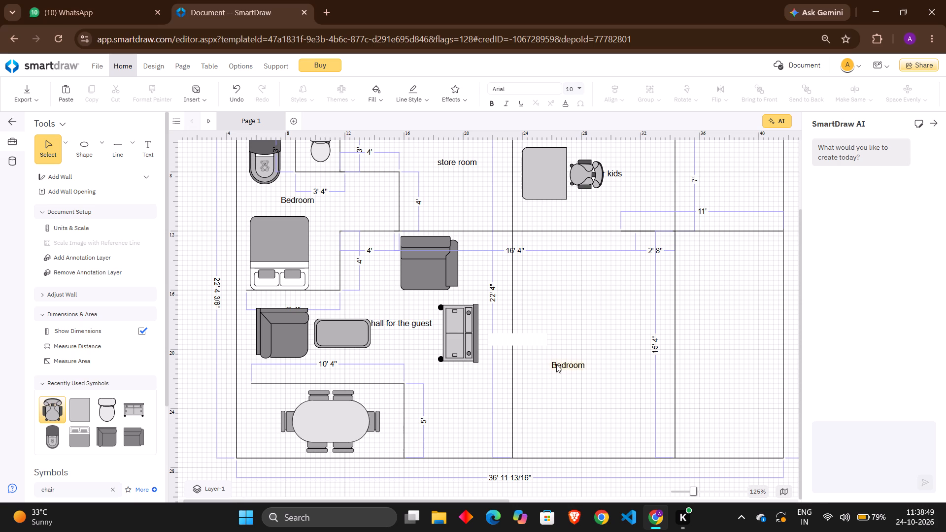
{"action": "left_click_drag", "start_coordinate": [560, 365], "coordinate": [587, 255]}
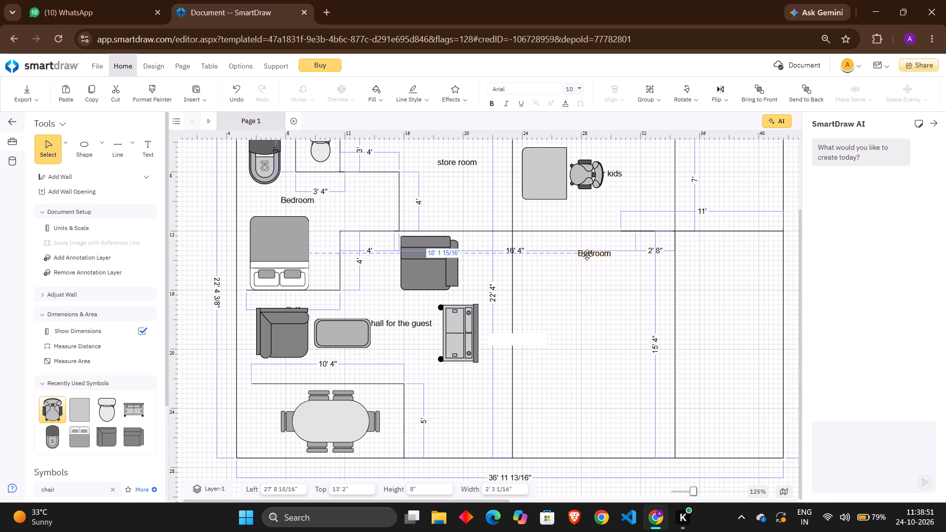
{"action": "left_click_drag", "start_coordinate": [587, 255], "coordinate": [586, 258]}
Search the symbols for "bed" and place the Full Bed in the kids' room, on the far side of the chair from the table.
{"action": "scroll", "coordinate": [232, 222], "scroll_direction": "up", "scroll_amount": 2}
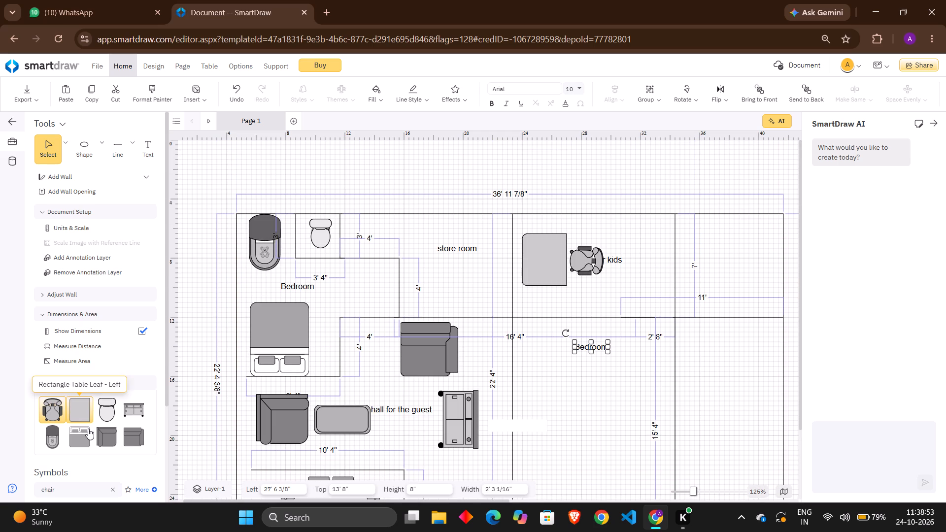
{"action": "scroll", "coordinate": [88, 429], "scroll_direction": "down", "scroll_amount": 3}
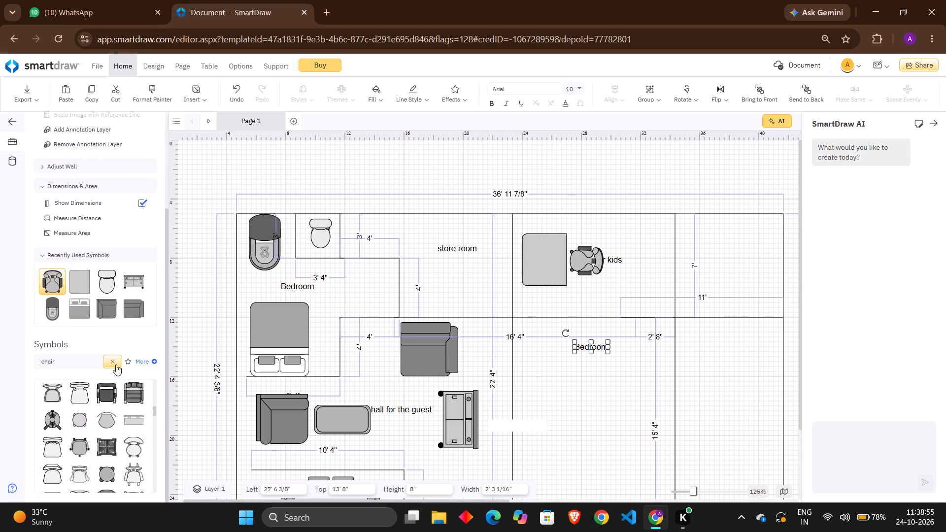
{"action": "left_click", "coordinate": [116, 365]}
{"action": "type", "text": "bed"}
{"action": "key", "text": "Return"}
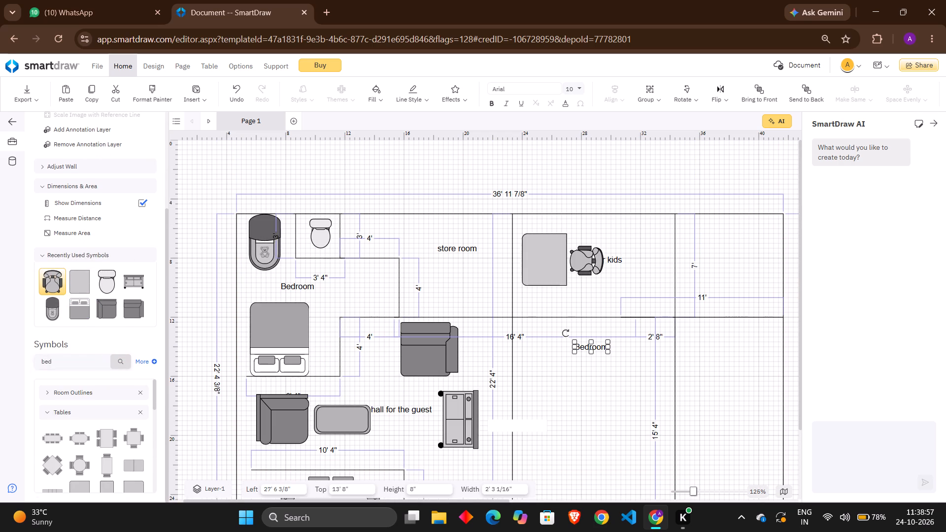
{"action": "scroll", "coordinate": [81, 409], "scroll_direction": "down", "scroll_amount": 3}
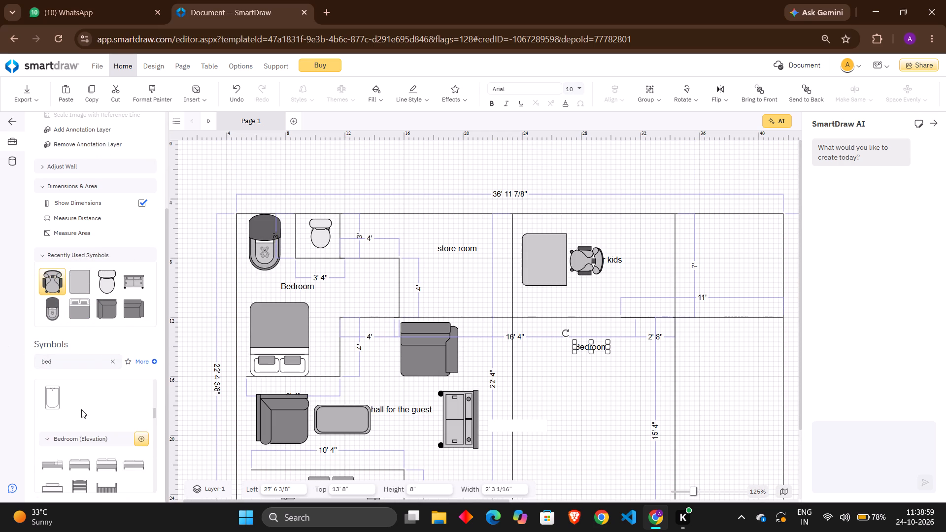
{"action": "scroll", "coordinate": [81, 409], "scroll_direction": "up", "scroll_amount": 2}
{"action": "scroll", "coordinate": [67, 459], "scroll_direction": "down", "scroll_amount": 2}
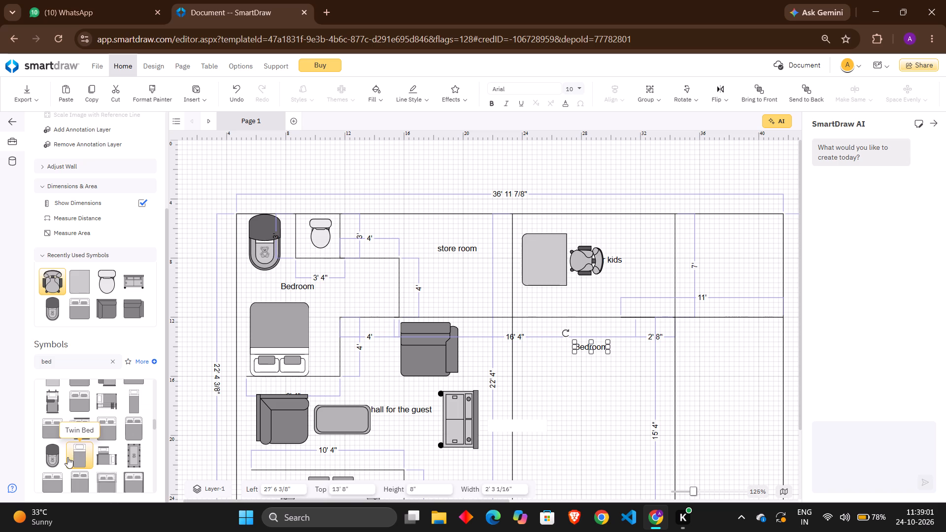
{"action": "scroll", "coordinate": [68, 457], "scroll_direction": "up", "scroll_amount": 2}
{"action": "scroll", "coordinate": [68, 457], "scroll_direction": "down", "scroll_amount": 2}
{"action": "scroll", "coordinate": [68, 455], "scroll_direction": "up", "scroll_amount": 1}
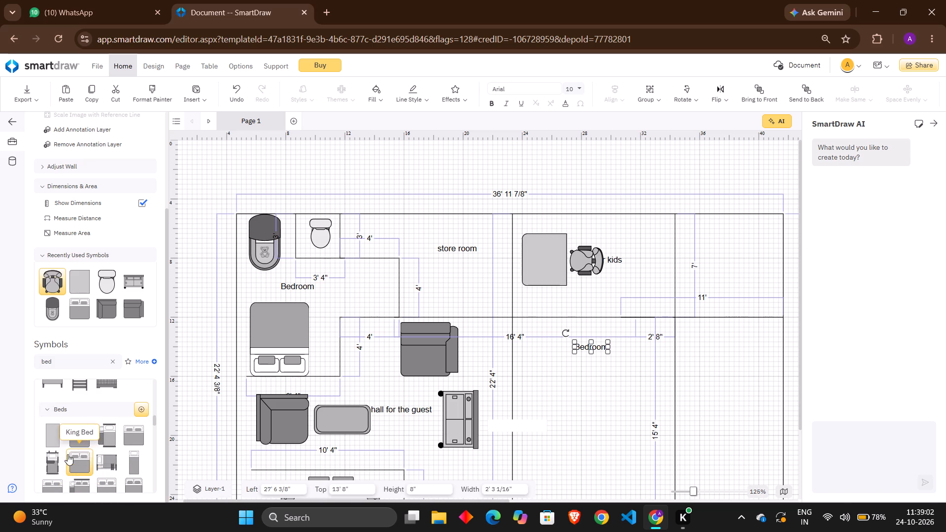
{"action": "left_click", "coordinate": [76, 435]}
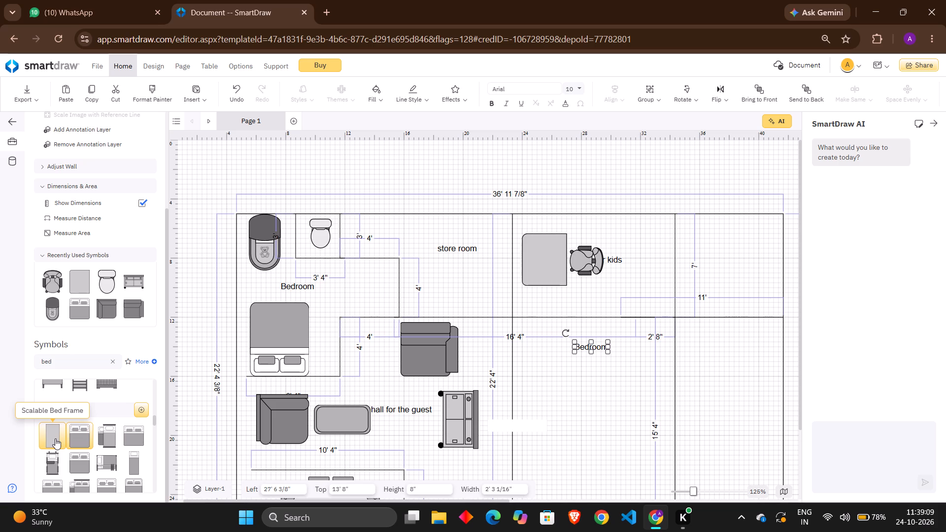
{"action": "left_click_drag", "start_coordinate": [55, 438], "coordinate": [76, 409]}
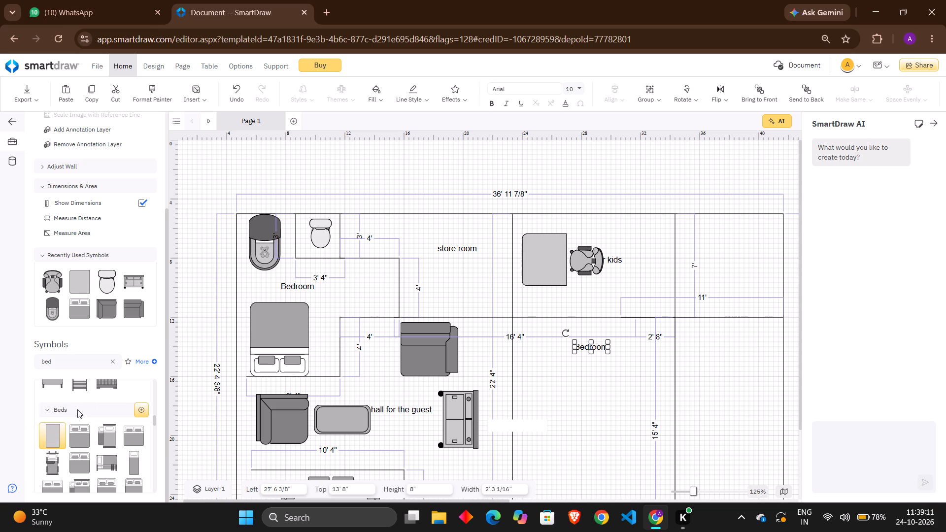
{"action": "scroll", "coordinate": [80, 410], "scroll_direction": "down", "scroll_amount": 1}
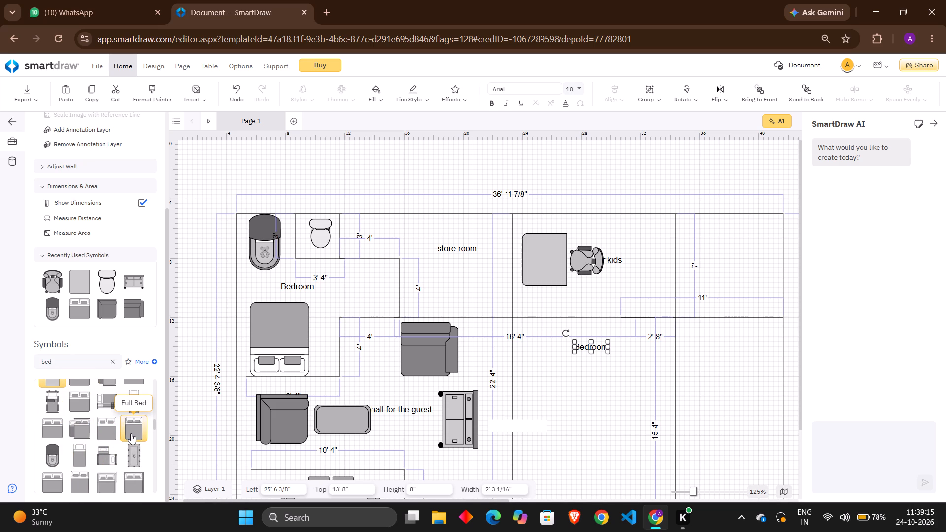
{"action": "left_click_drag", "start_coordinate": [131, 433], "coordinate": [658, 263]}
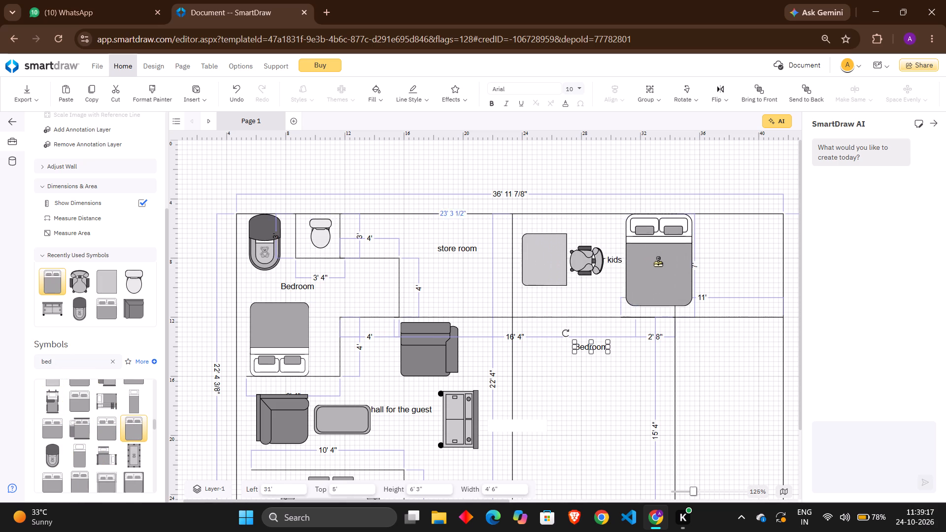
{"action": "left_click_drag", "start_coordinate": [658, 263], "coordinate": [645, 264]}
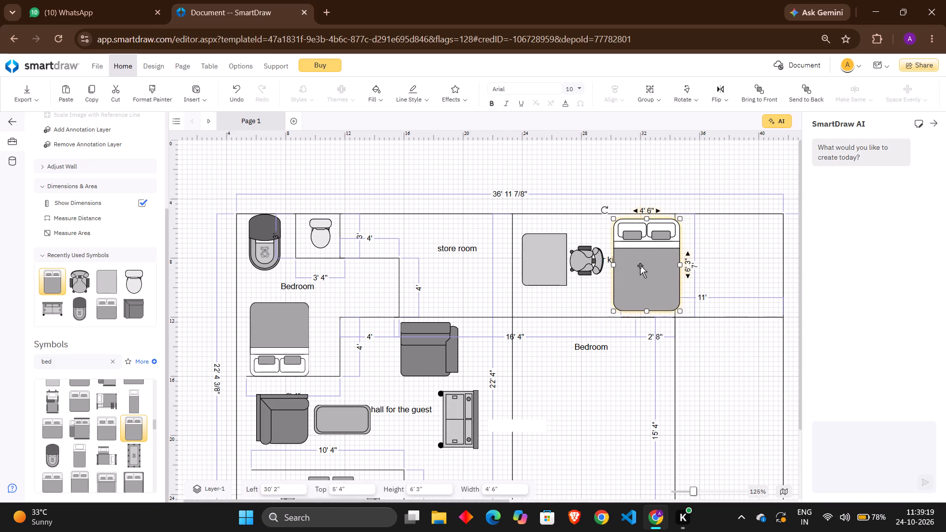
Shrink the kids' room bed to 2' 8" wide and about 4' 9" high, and position it near the upper wall, clear of the label.
{"action": "left_click_drag", "start_coordinate": [612, 218], "coordinate": [622, 226]}
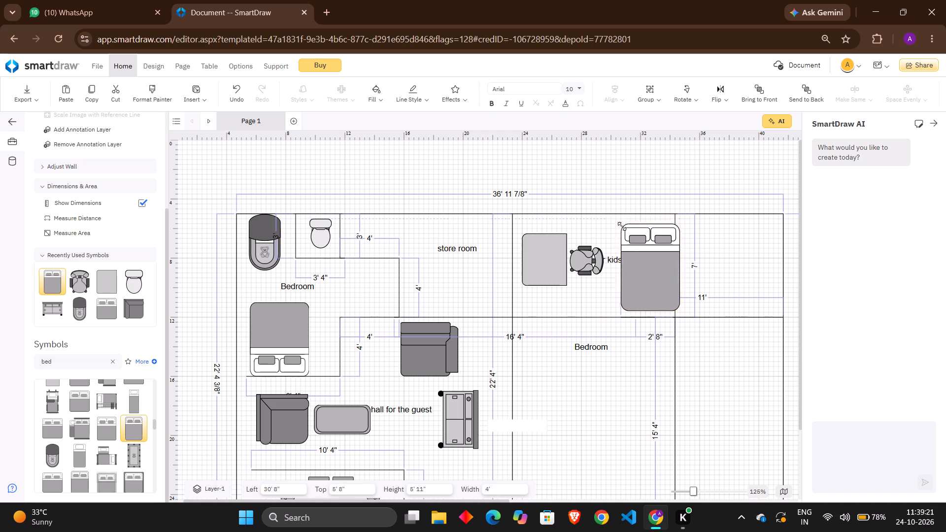
{"action": "left_click_drag", "start_coordinate": [622, 226], "coordinate": [632, 234]}
{"action": "left_click_drag", "start_coordinate": [650, 270], "coordinate": [643, 262]}
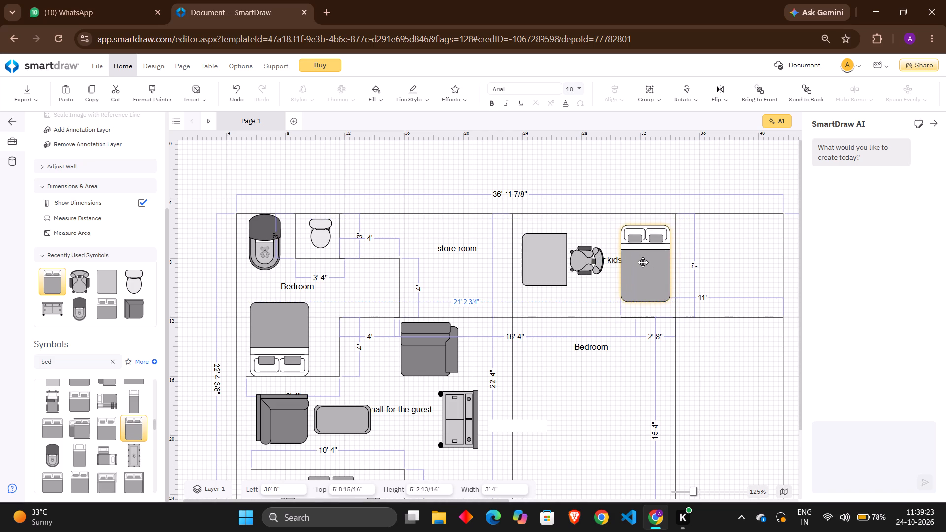
{"action": "left_click_drag", "start_coordinate": [643, 262], "coordinate": [642, 258]}
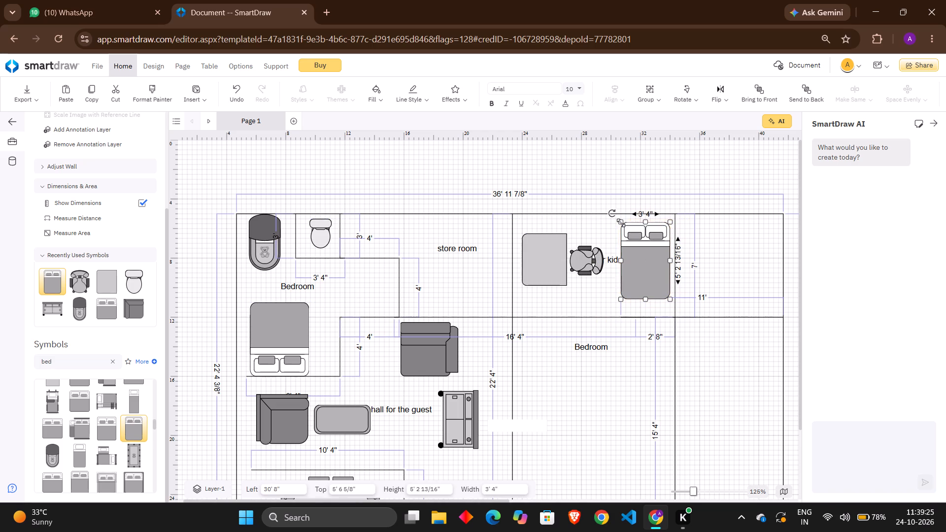
{"action": "left_click_drag", "start_coordinate": [621, 223], "coordinate": [629, 228]}
{"action": "left_click_drag", "start_coordinate": [654, 266], "coordinate": [654, 259]}
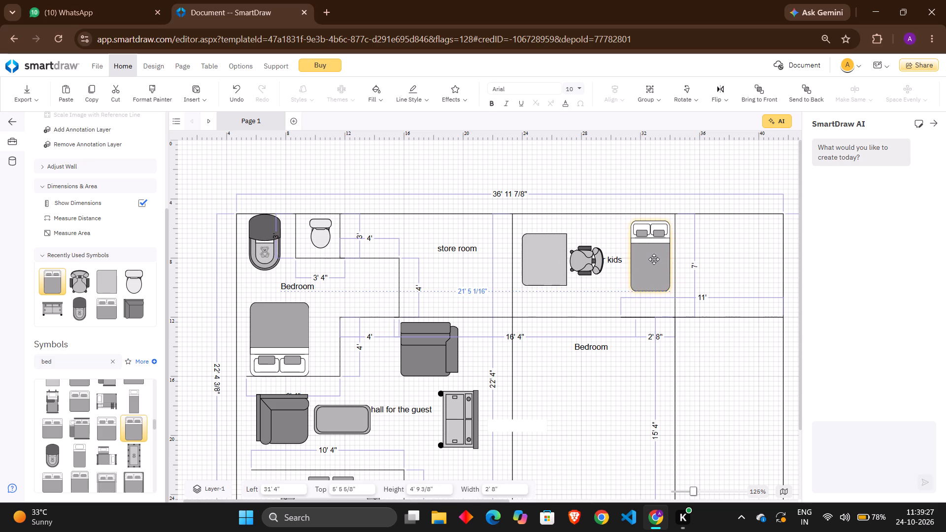
{"action": "left_click_drag", "start_coordinate": [654, 259], "coordinate": [654, 259]}
Place a two-pillow bed, 6' 8" wide and 8' 2" high, in the new Bedroom and rotate it half a turn.
{"action": "scroll", "coordinate": [487, 317], "scroll_direction": "down", "scroll_amount": 3}
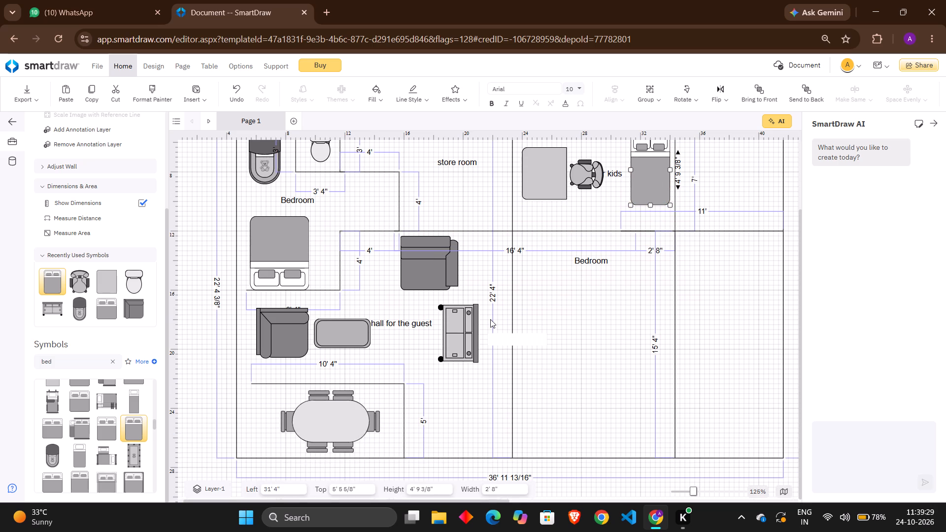
{"action": "left_click_drag", "start_coordinate": [94, 424], "coordinate": [260, 402]}
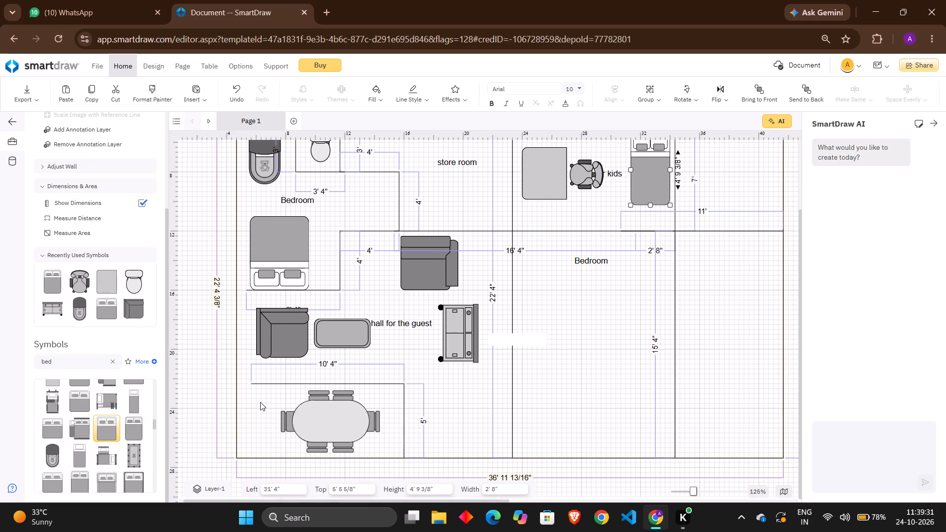
{"action": "left_click_drag", "start_coordinate": [260, 402], "coordinate": [568, 377]}
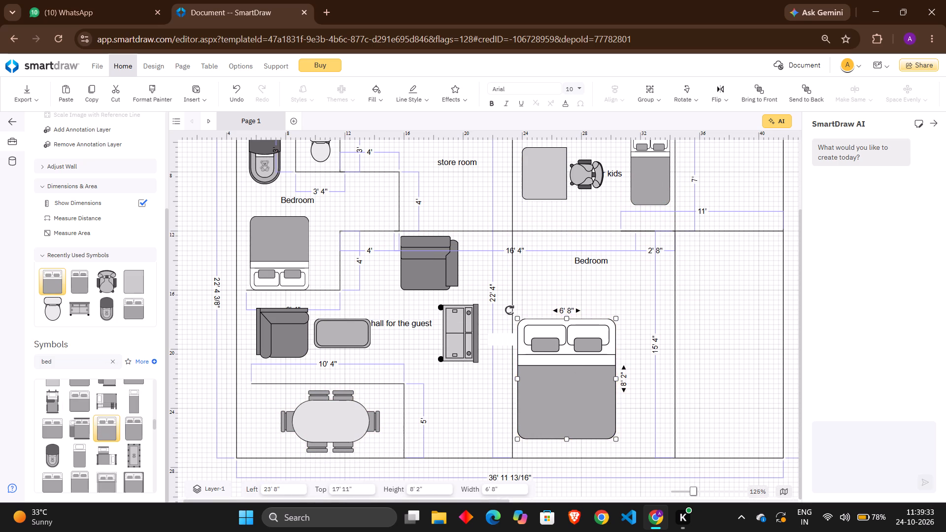
{"action": "left_click_drag", "start_coordinate": [510, 310], "coordinate": [695, 509]}
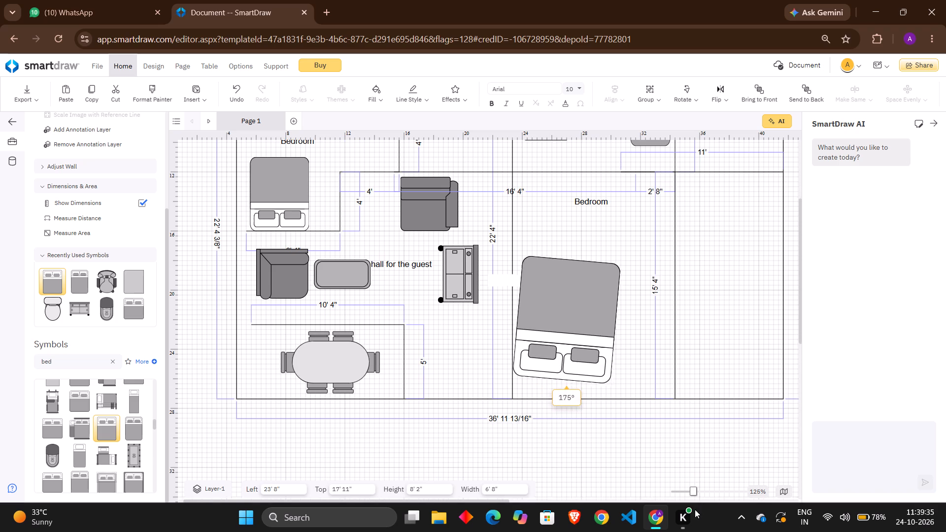
{"action": "left_click_drag", "start_coordinate": [695, 509], "coordinate": [703, 463]}
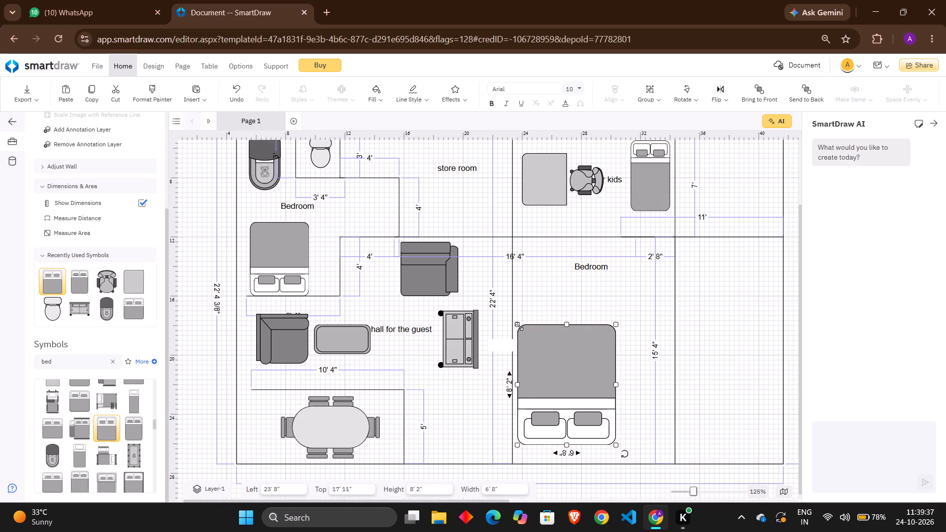
Shrink the new Bedroom's bed to 4' 8" wide and 6' 9" high, and position it with the pillows near the lower wall.
{"action": "left_click_drag", "start_coordinate": [519, 326], "coordinate": [548, 343]}
{"action": "left_click_drag", "start_coordinate": [573, 385], "coordinate": [574, 391]}
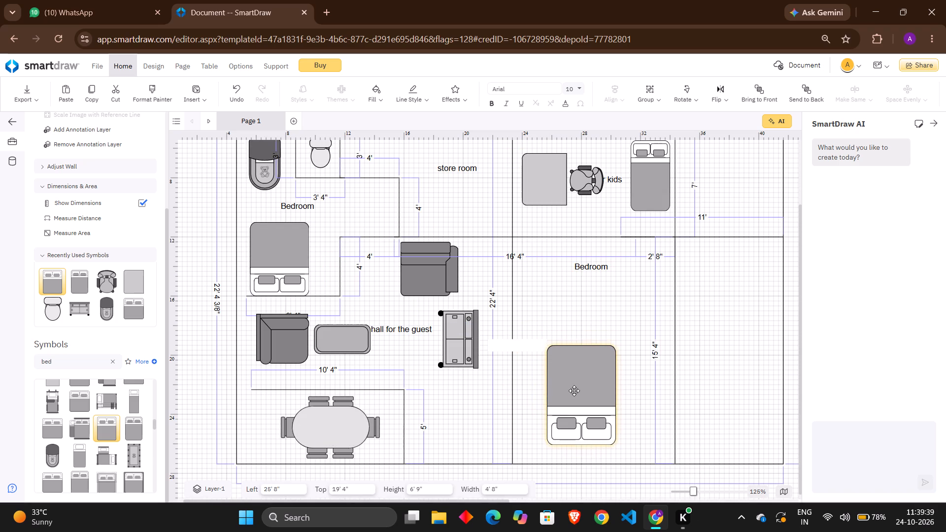
{"action": "left_click_drag", "start_coordinate": [574, 391], "coordinate": [550, 395]}
{"action": "left_click_drag", "start_coordinate": [557, 392], "coordinate": [568, 390]}
{"action": "left_click", "coordinate": [626, 387]}
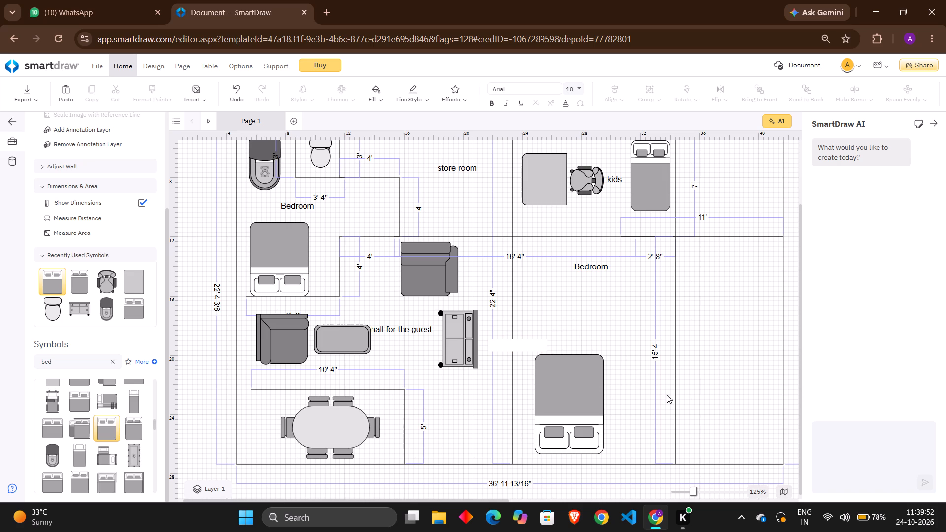
Save the floor plan document.
{"action": "middle_click_drag", "start_coordinate": [634, 419], "coordinate": [649, 399]}
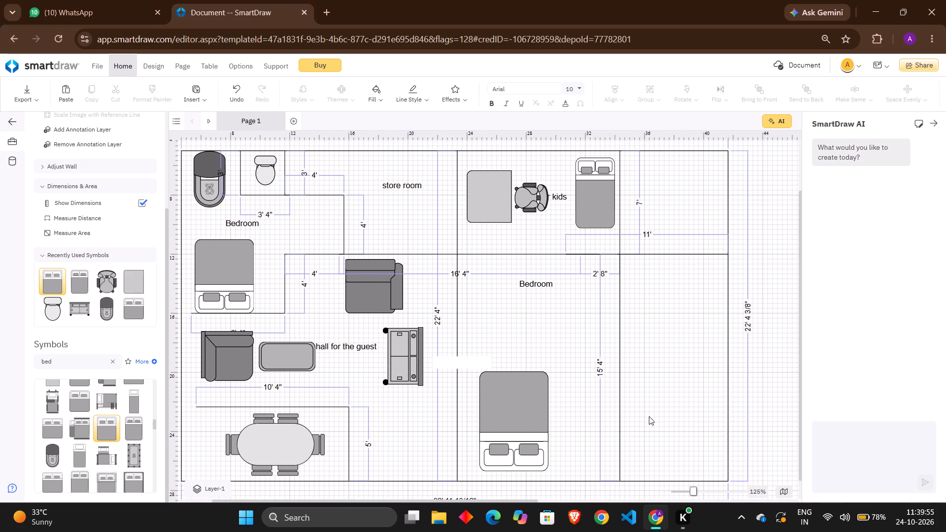
{"action": "scroll", "coordinate": [644, 419], "scroll_direction": "up", "scroll_amount": 2}
{"action": "scroll", "coordinate": [644, 419], "scroll_direction": "down", "scroll_amount": 2}
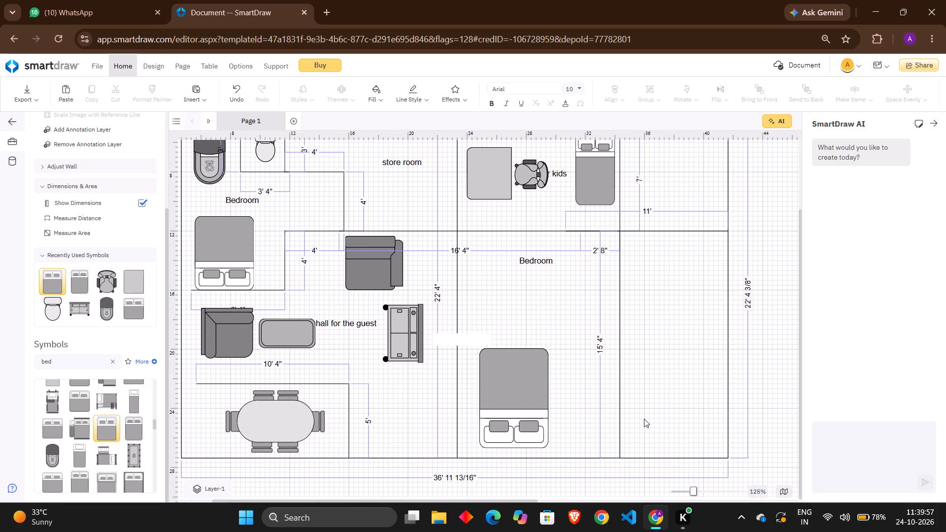
{"action": "key", "text": "ctrl+s"}
{"action": "key", "text": "ctrl+s"}
{"action": "key", "text": "ctrl+s"}
{"action": "key", "text": "ctrl+s"}
{"action": "key", "text": "ctrl+s"}
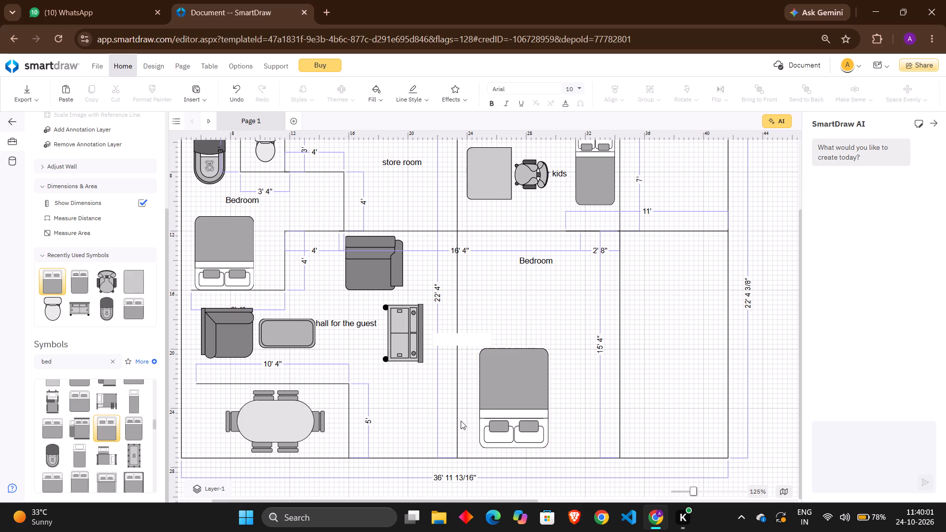